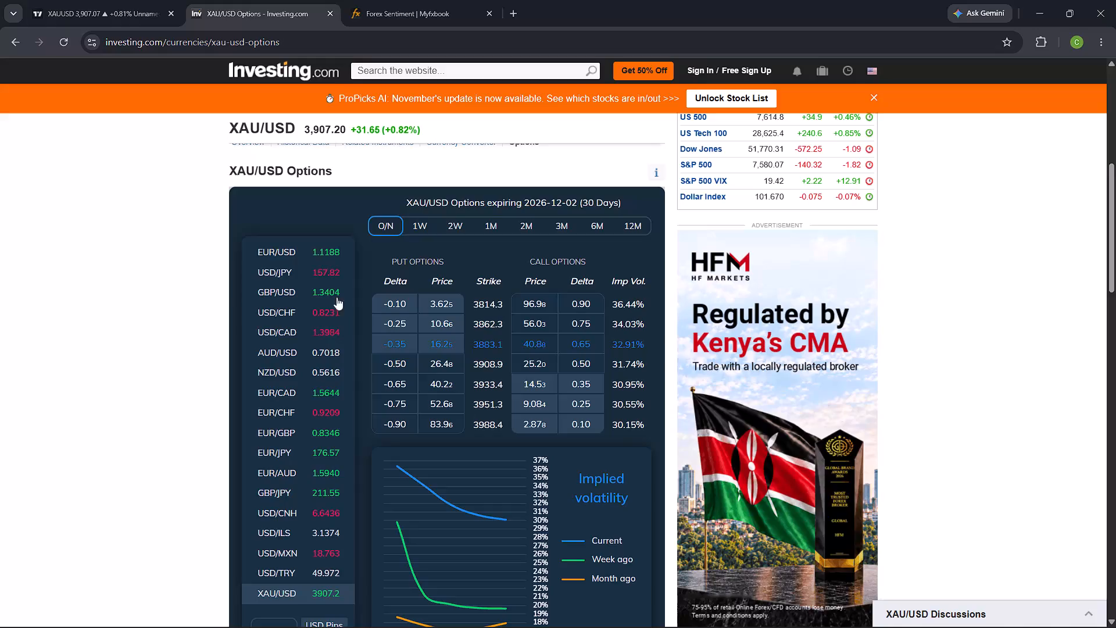
Switch to the TradingView XAUUSD 5-minute chart and examine the latest candles against the short position's entry and stop levels.
click(69, 4)
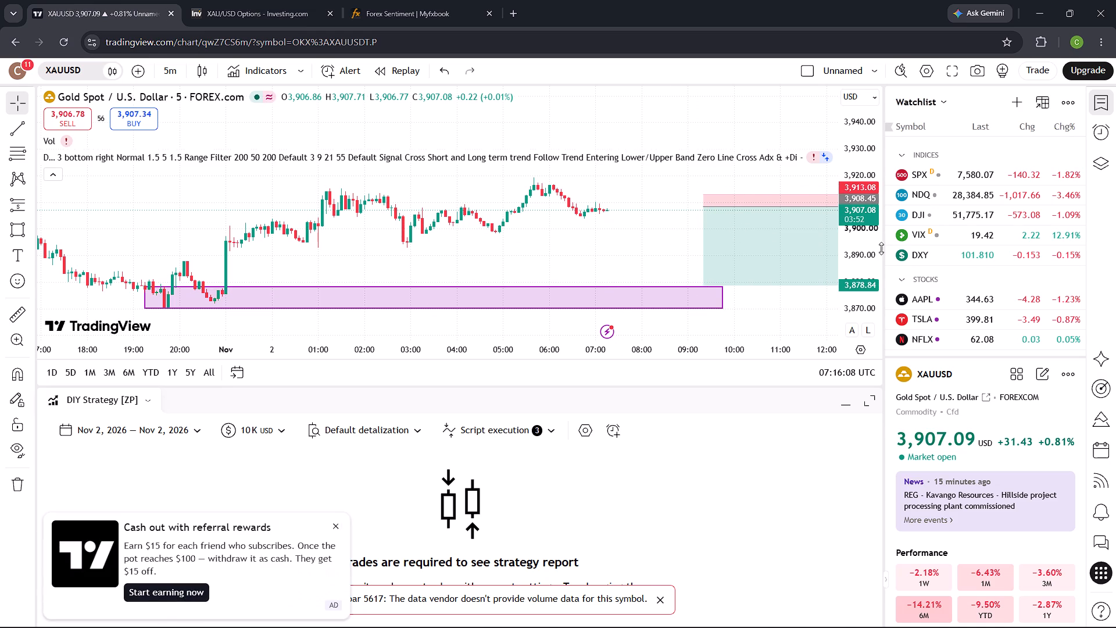
scroll(868, 262, up, 1)
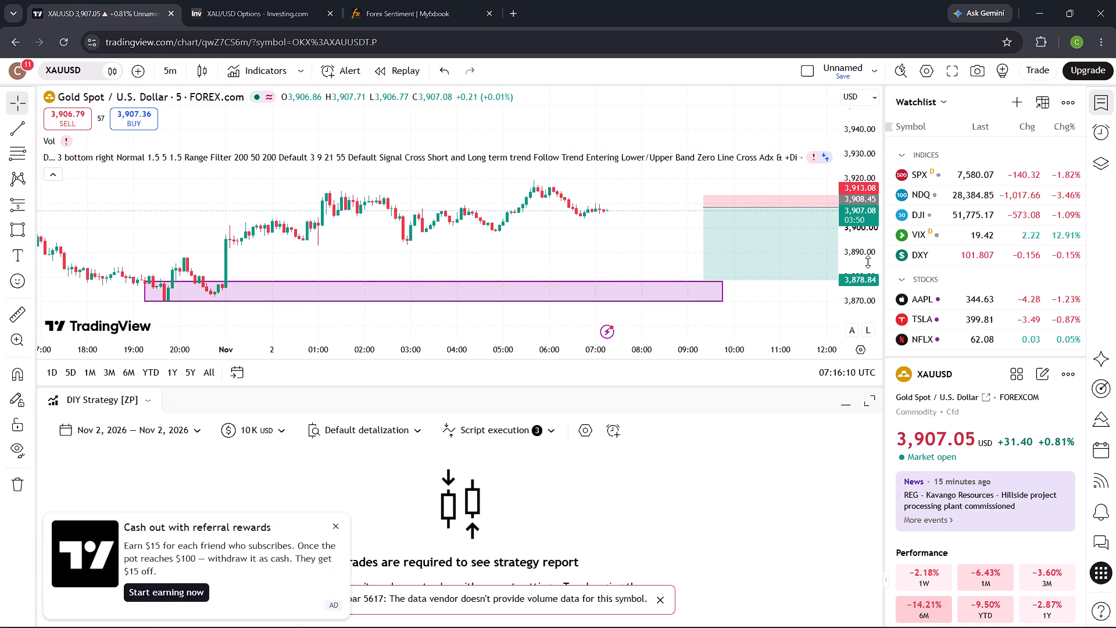
scroll(868, 262, up, 10)
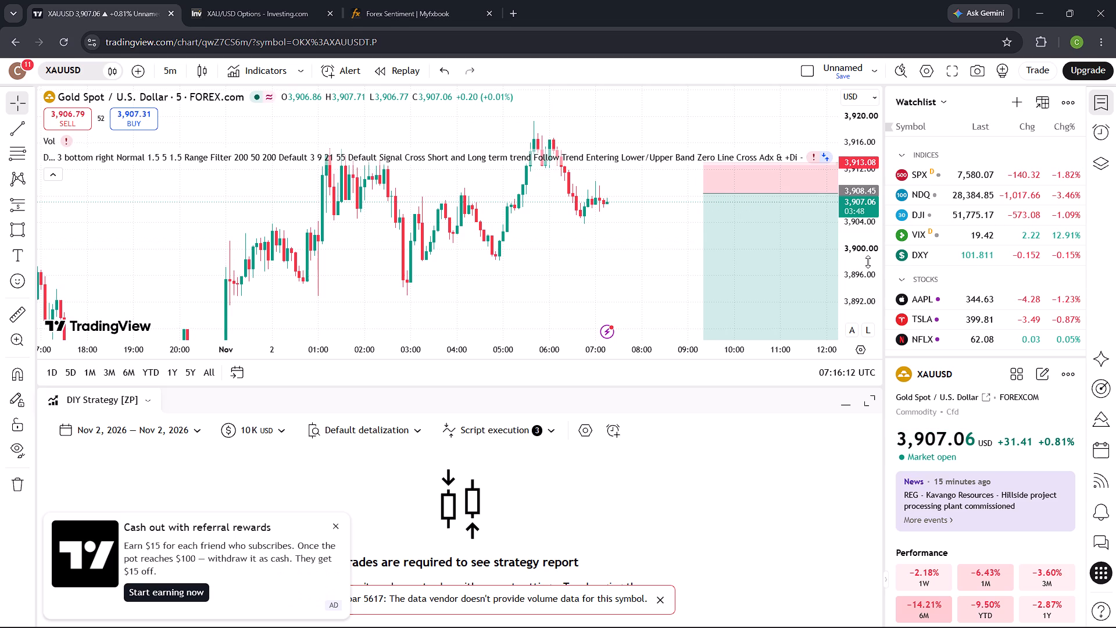
scroll(868, 262, up, 2)
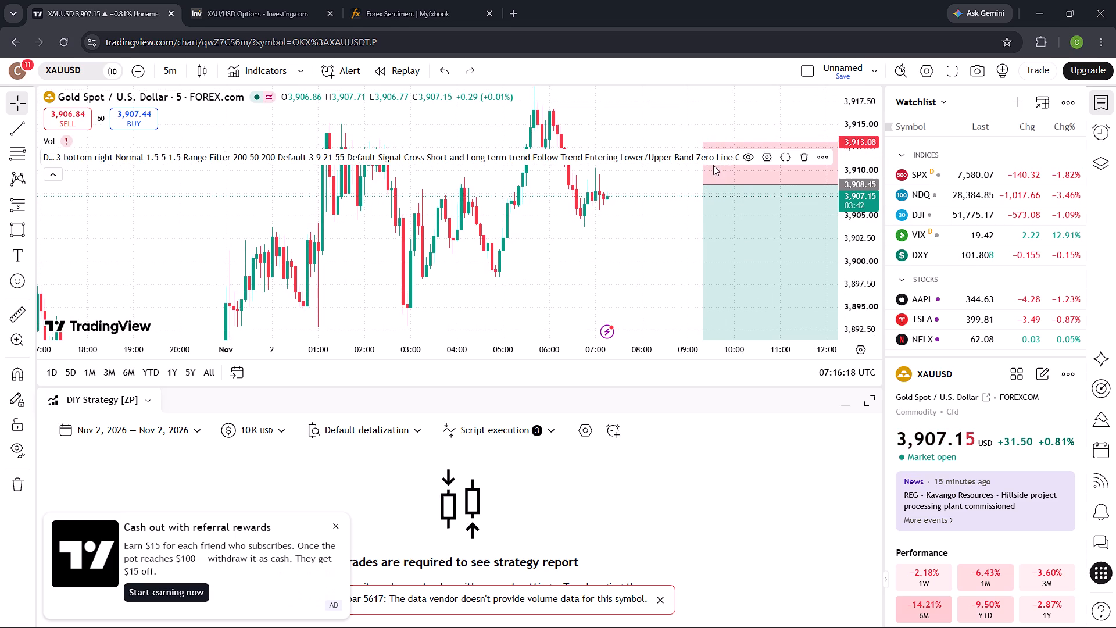
scroll(630, 220, right, 1)
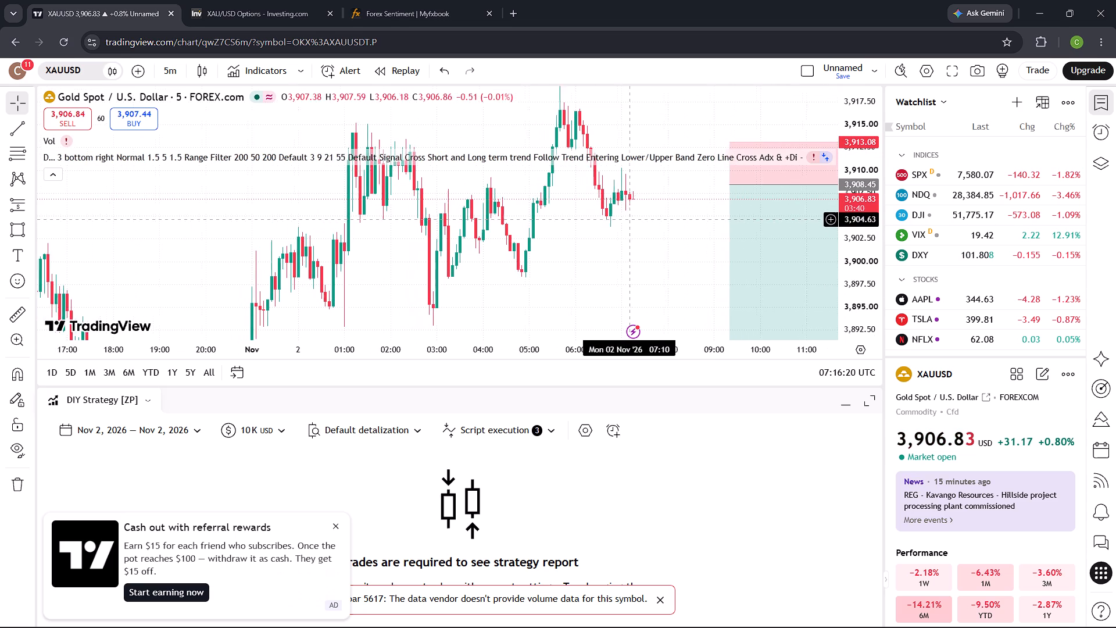
scroll(630, 220, right, 1)
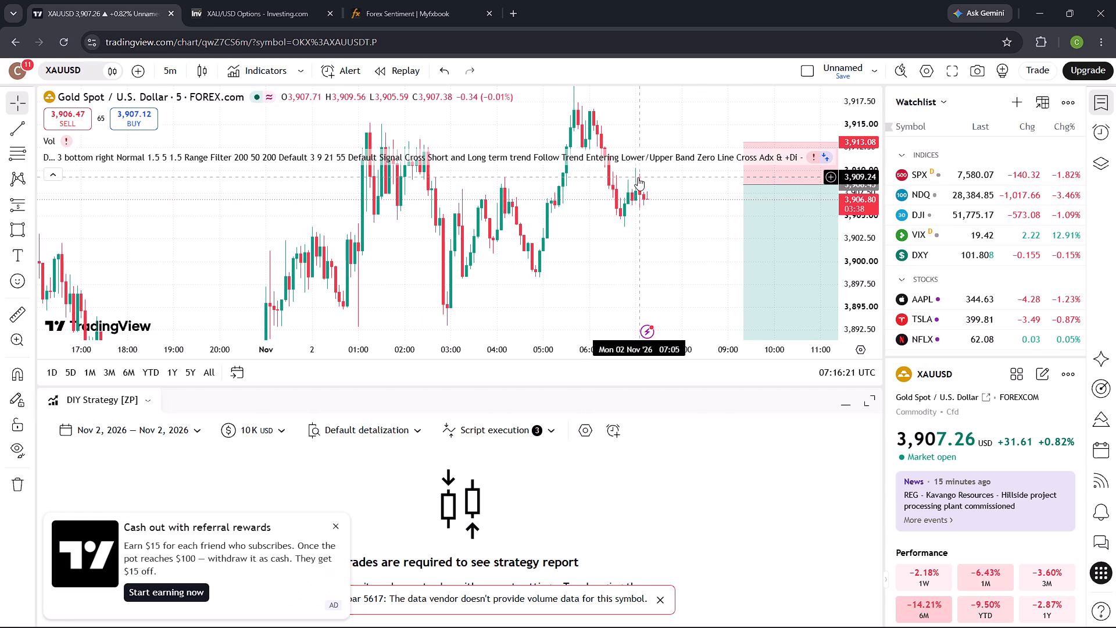
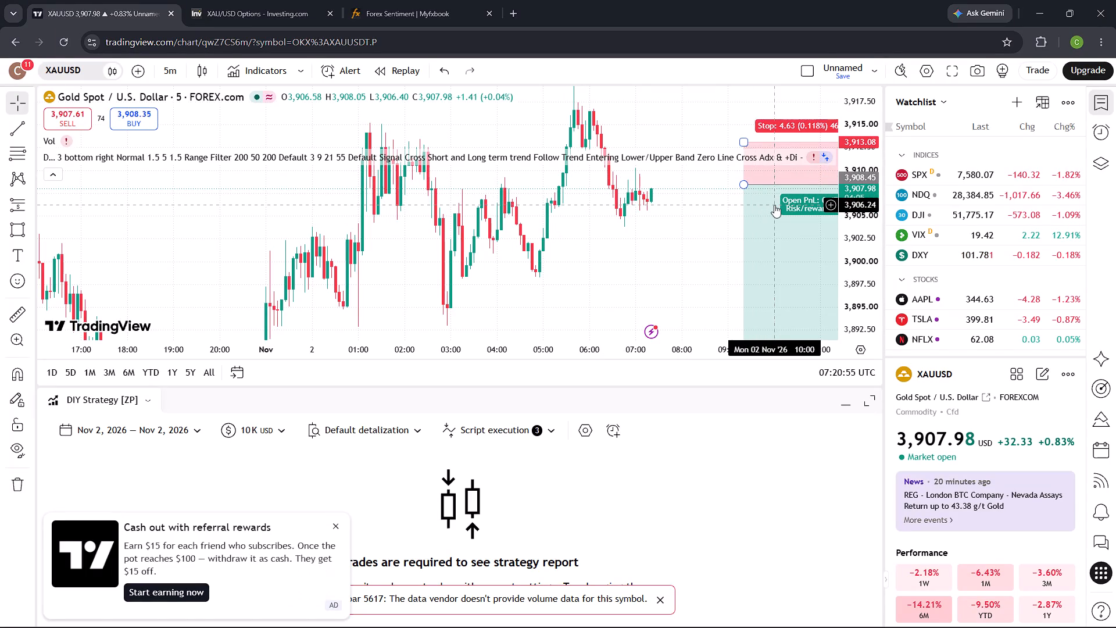
Move the short position back over the latest candles, starting at 06:55 with entry 3,908.23 and stop 3,912.86.
drag(774, 205, 662, 205)
scroll(774, 205, left, 1)
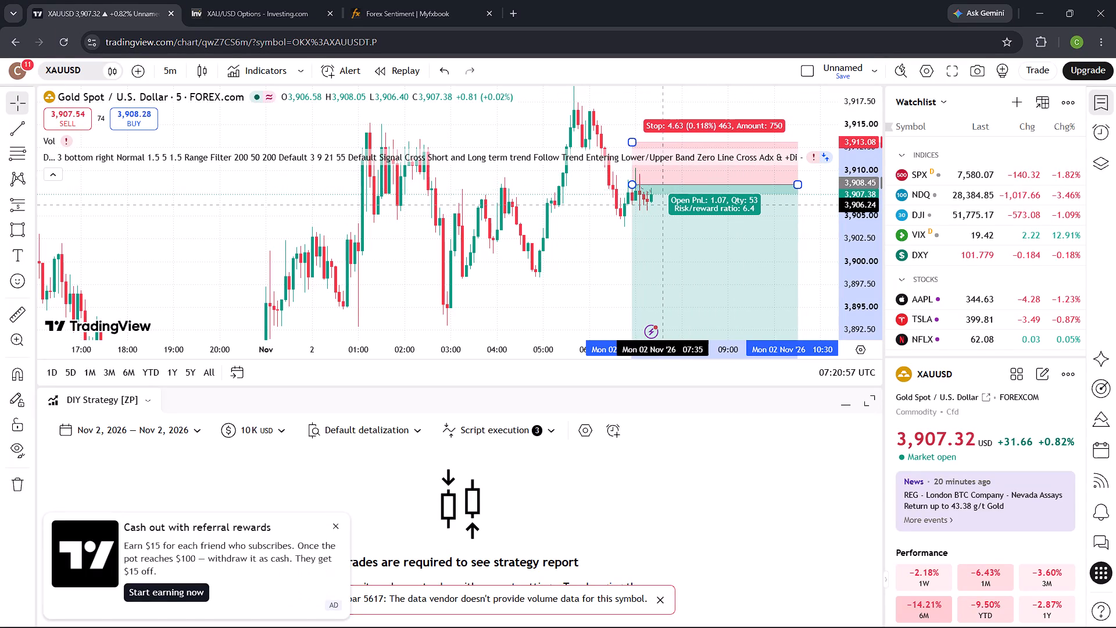
drag(662, 205, 663, 206)
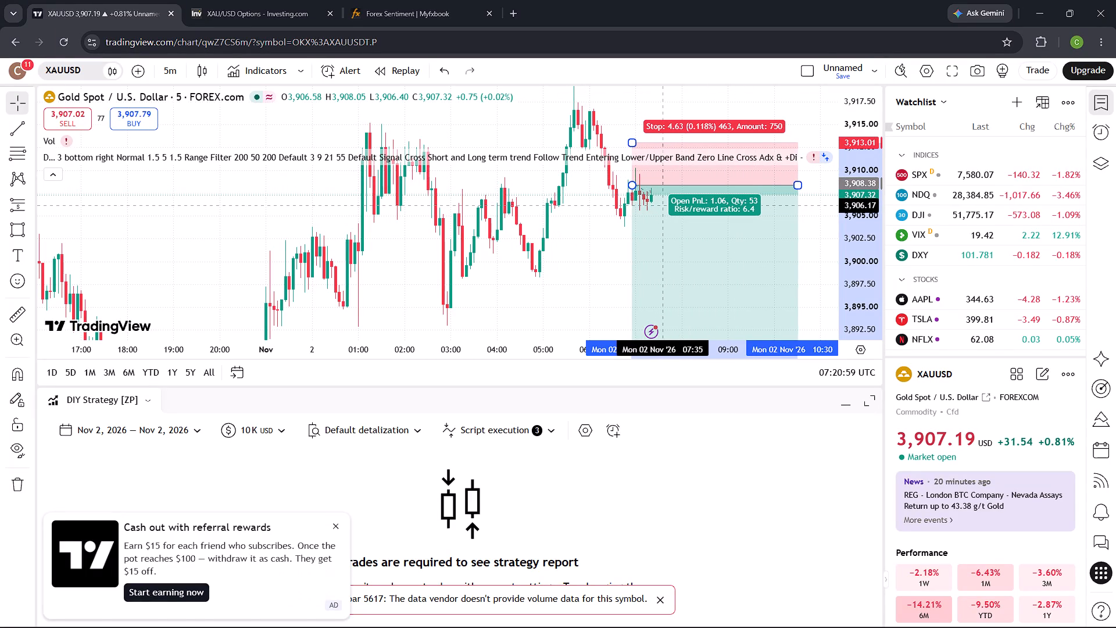
drag(663, 206, 663, 207)
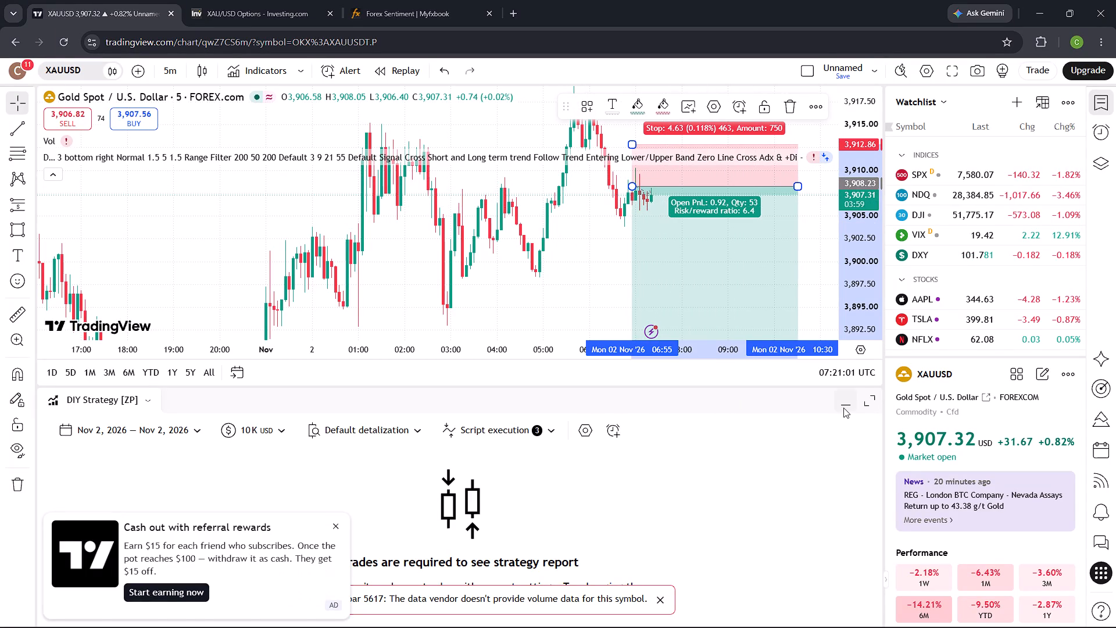
Collapse the strategy report and remove the DIY Strategy [ZP] from the gold chart.
click(843, 407)
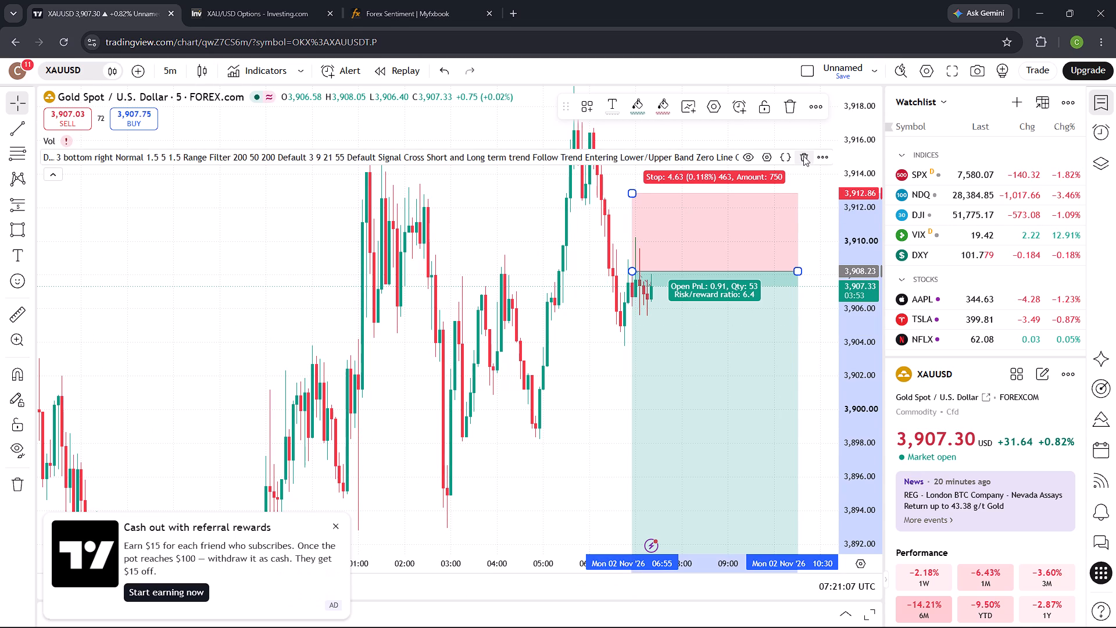
click(803, 156)
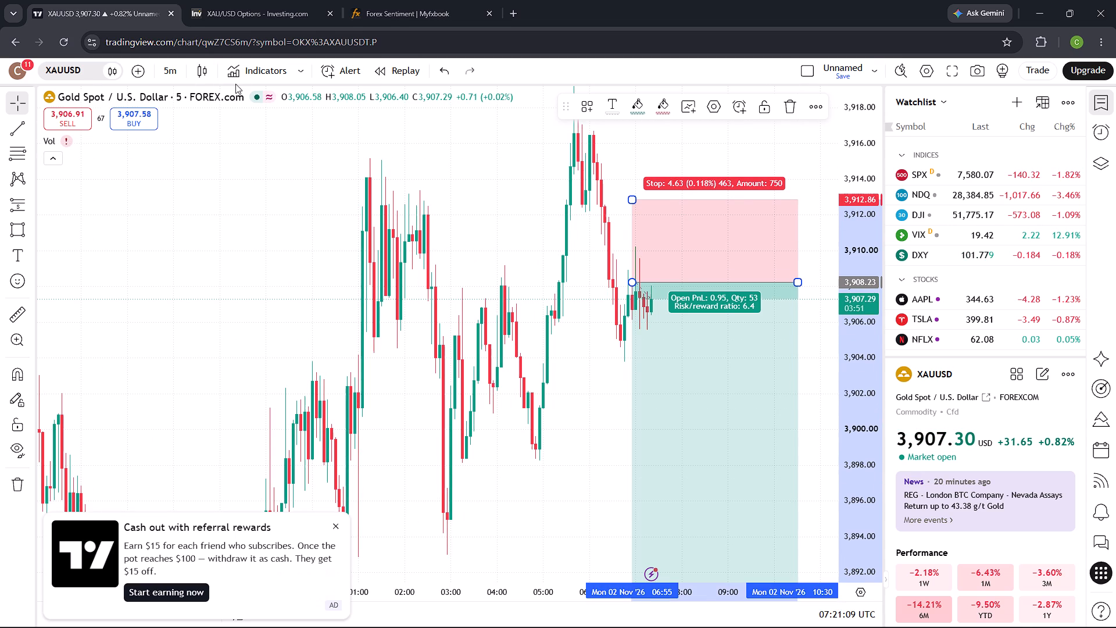
Add the built-in Relative strength index indicator to the XAUUSD chart.
drag(868, 206, 919, 448)
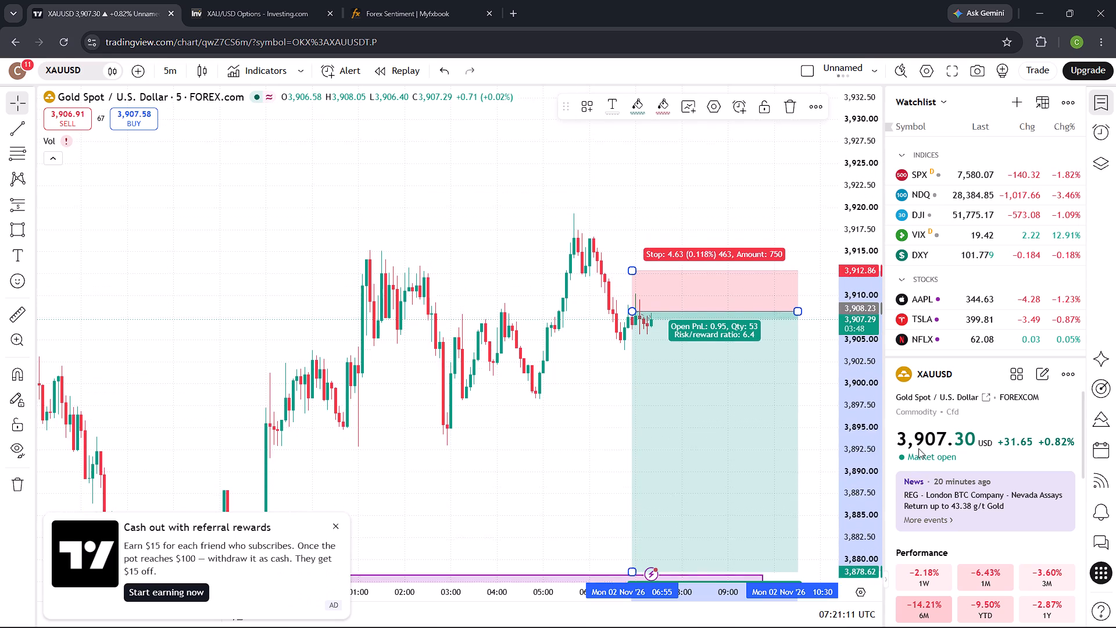
drag(531, 414, 478, 232)
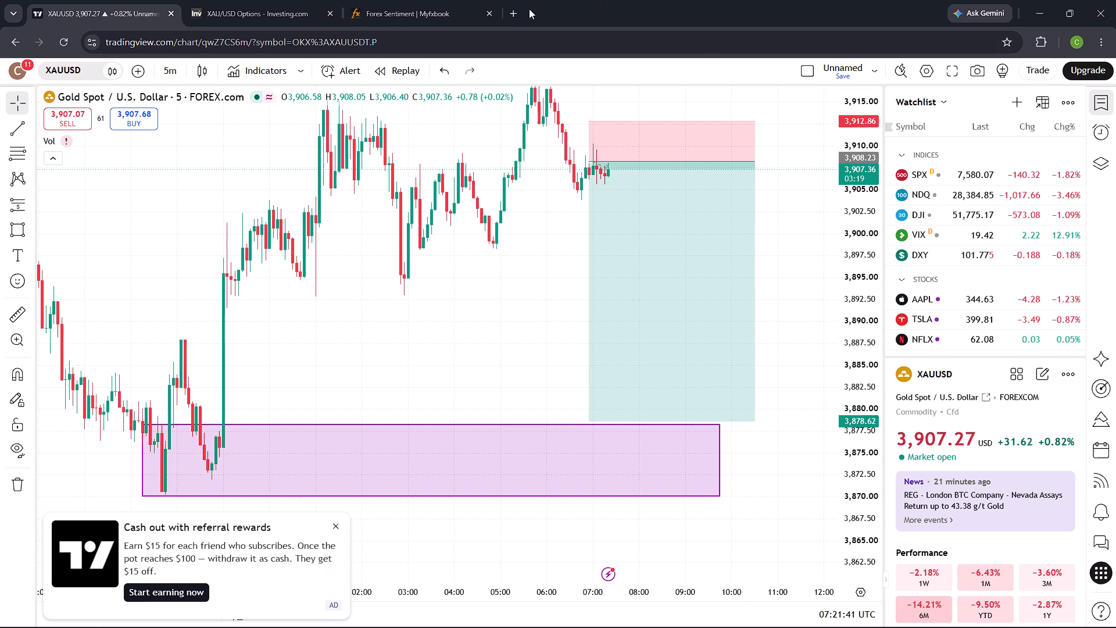
click(266, 60)
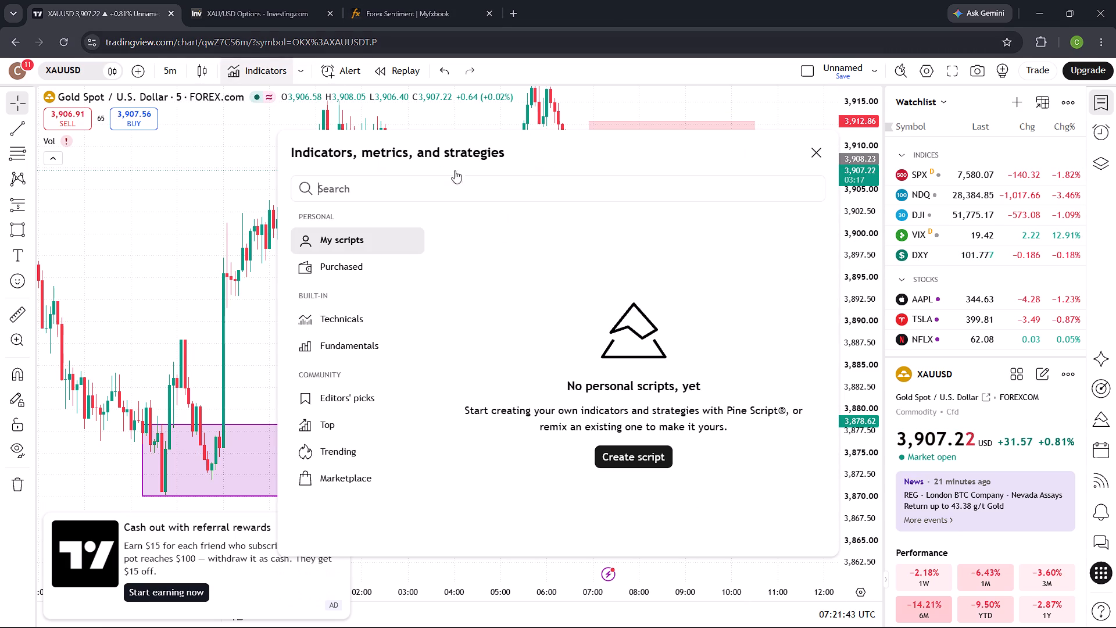
text(rsi)
click(505, 242)
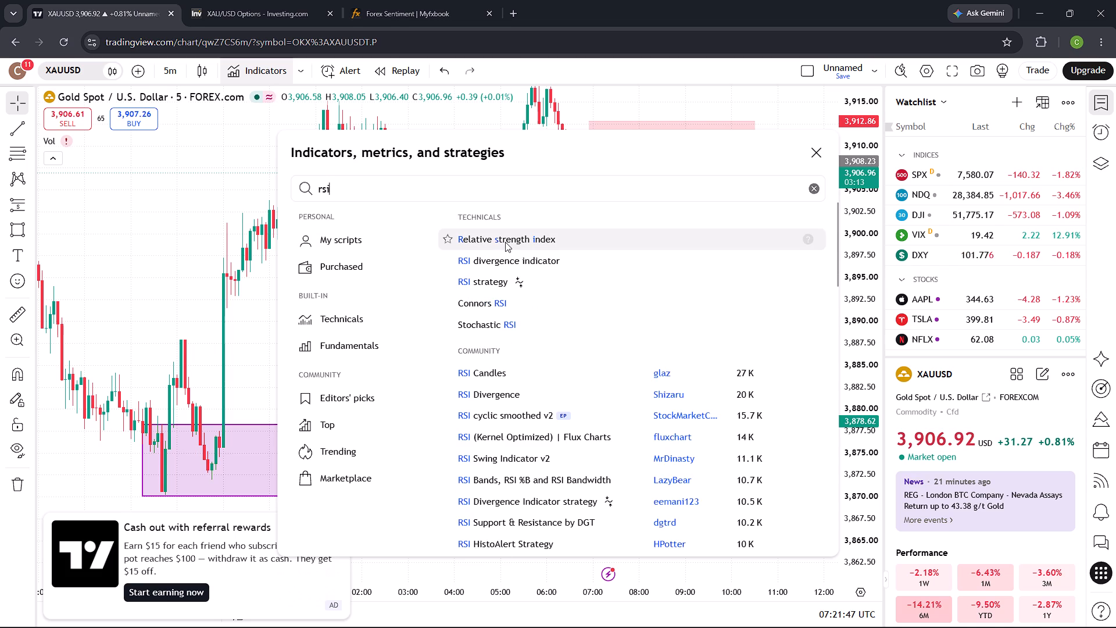
click(818, 160)
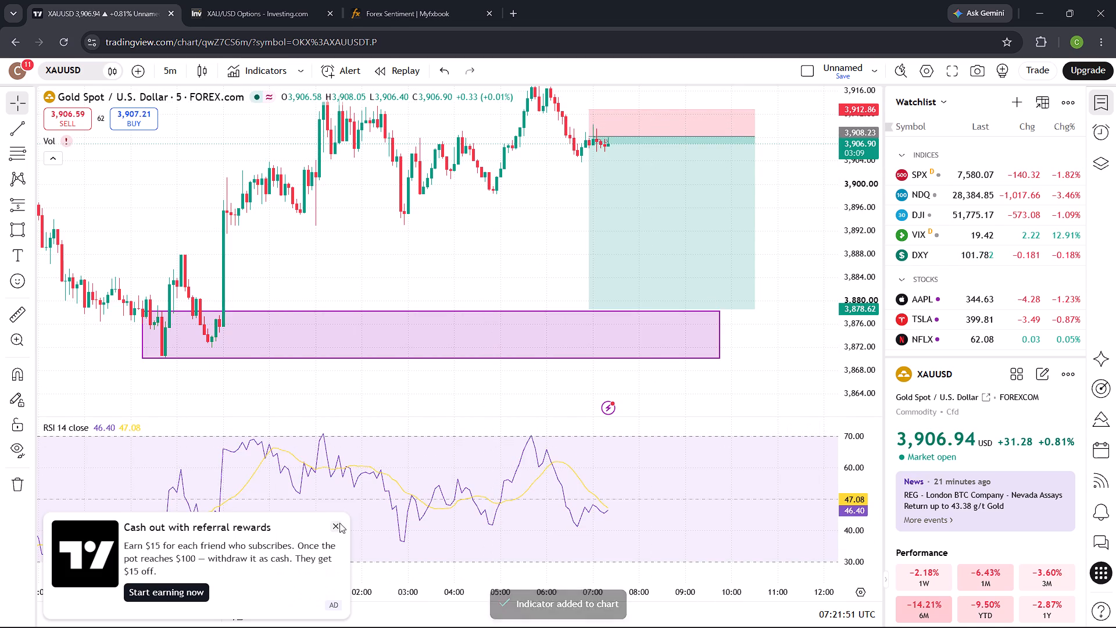
Dismiss the referral rewards ad and the ad-free upgrade offer covering the chart.
click(336, 525)
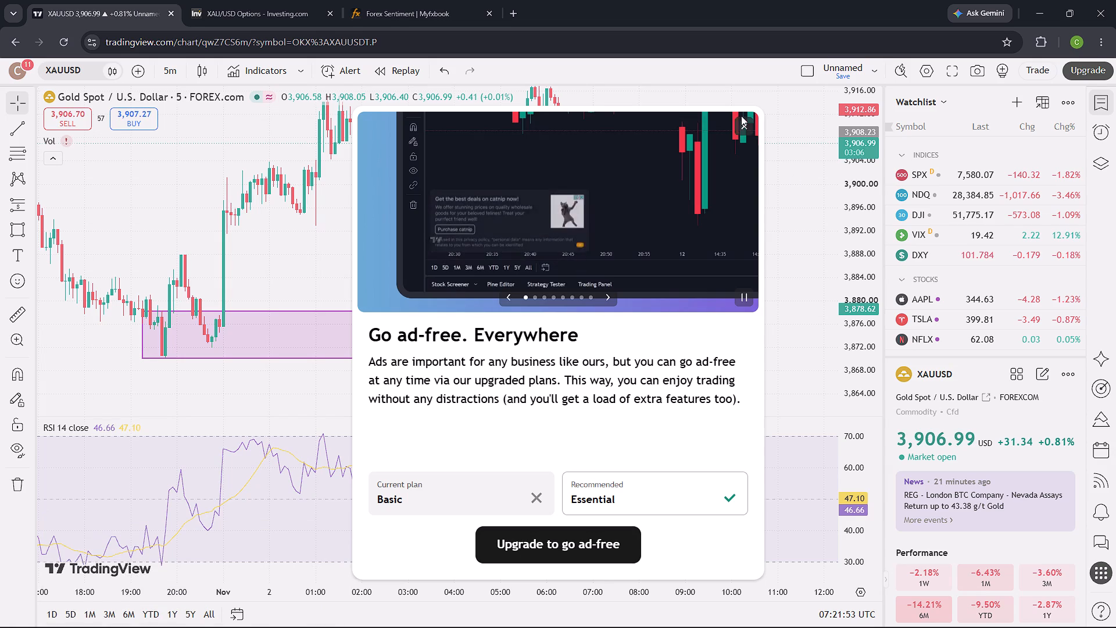
click(742, 125)
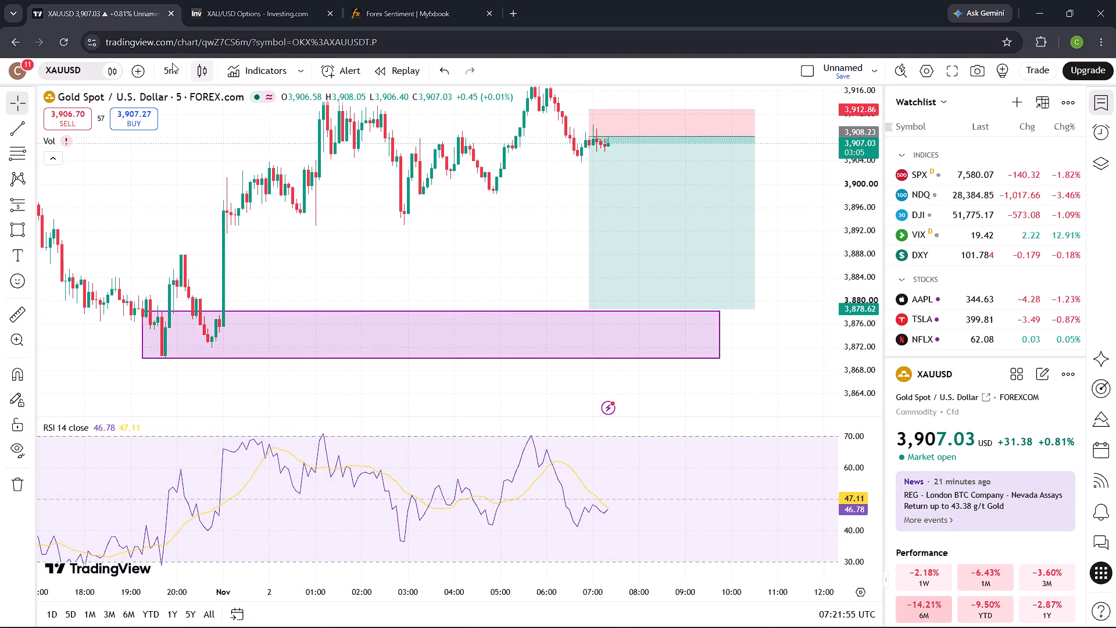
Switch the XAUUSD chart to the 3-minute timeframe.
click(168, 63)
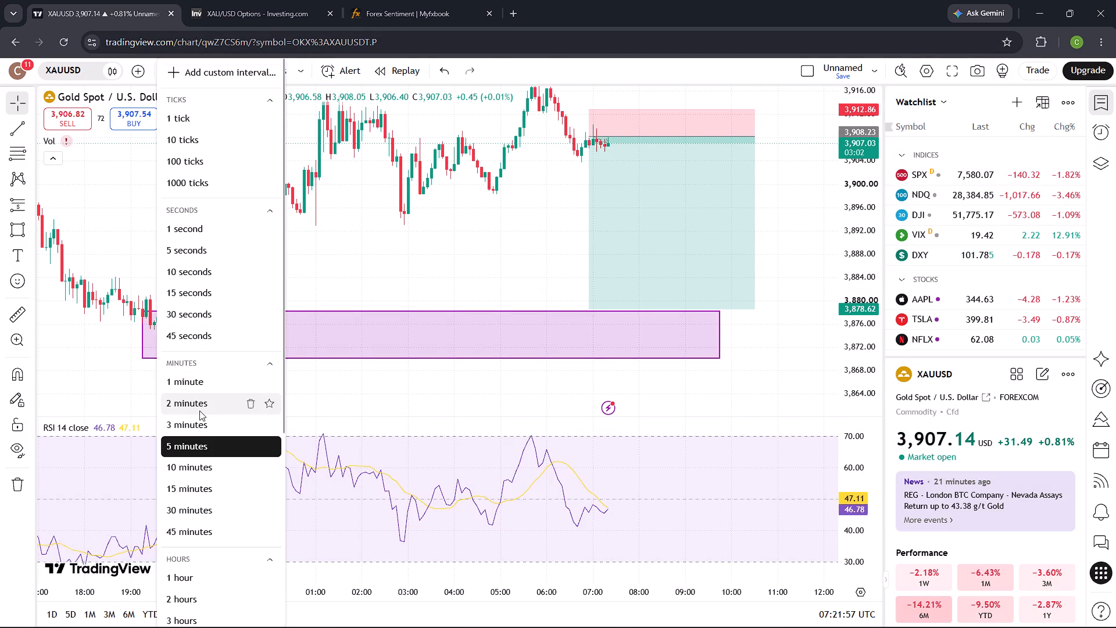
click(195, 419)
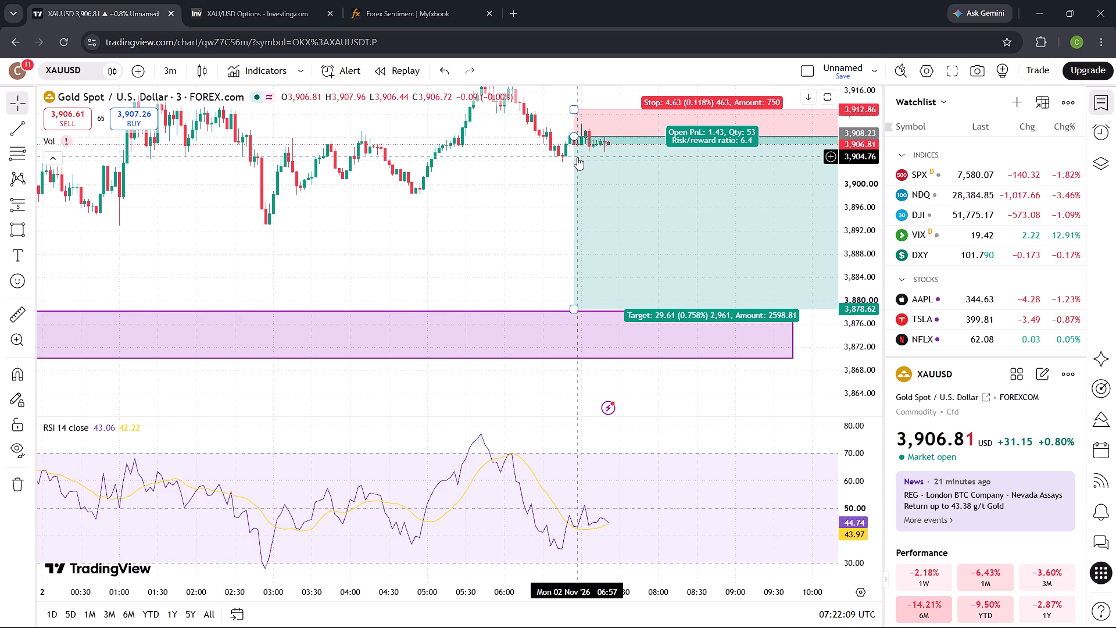
Switch the XAUUSD chart to the 1-minute timeframe and bring the recent candles and the short position's entry zone into view.
click(177, 74)
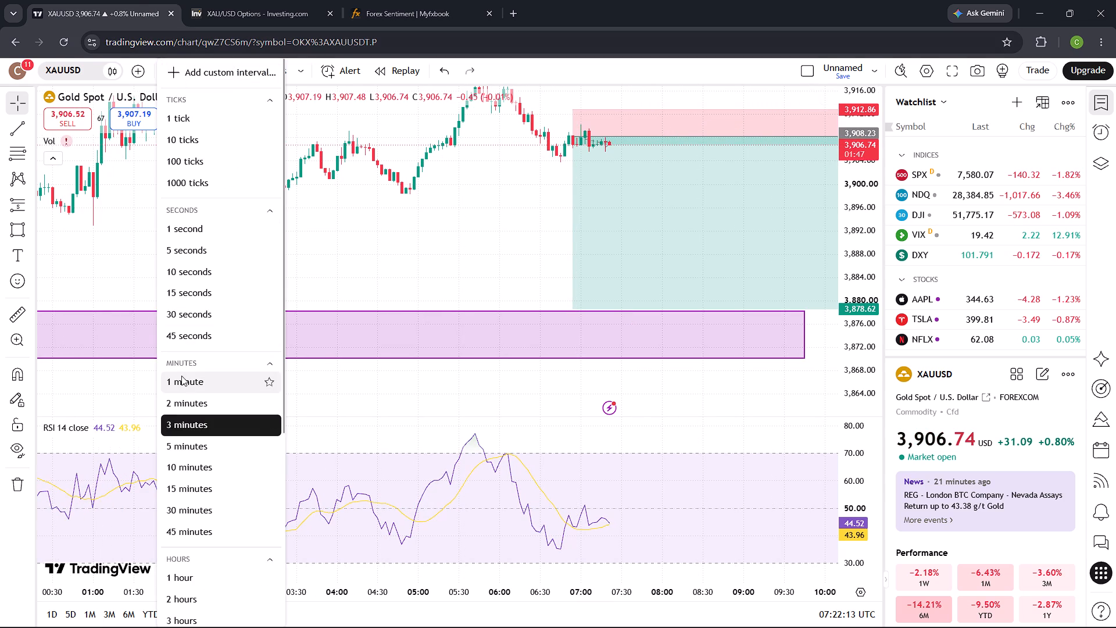
click(181, 376)
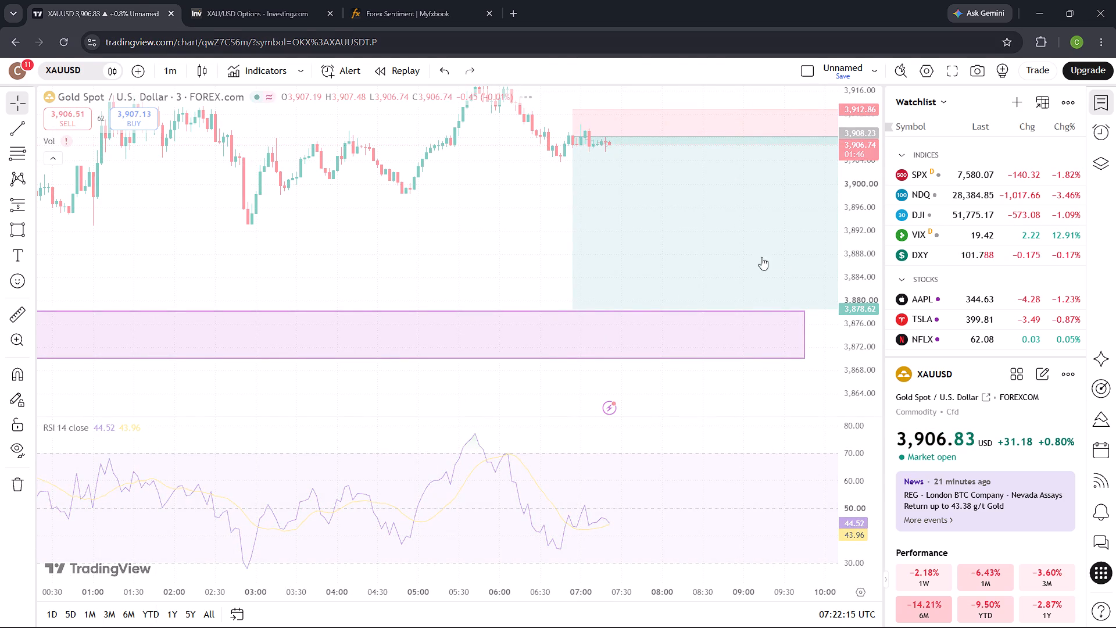
drag(857, 230, 864, 181)
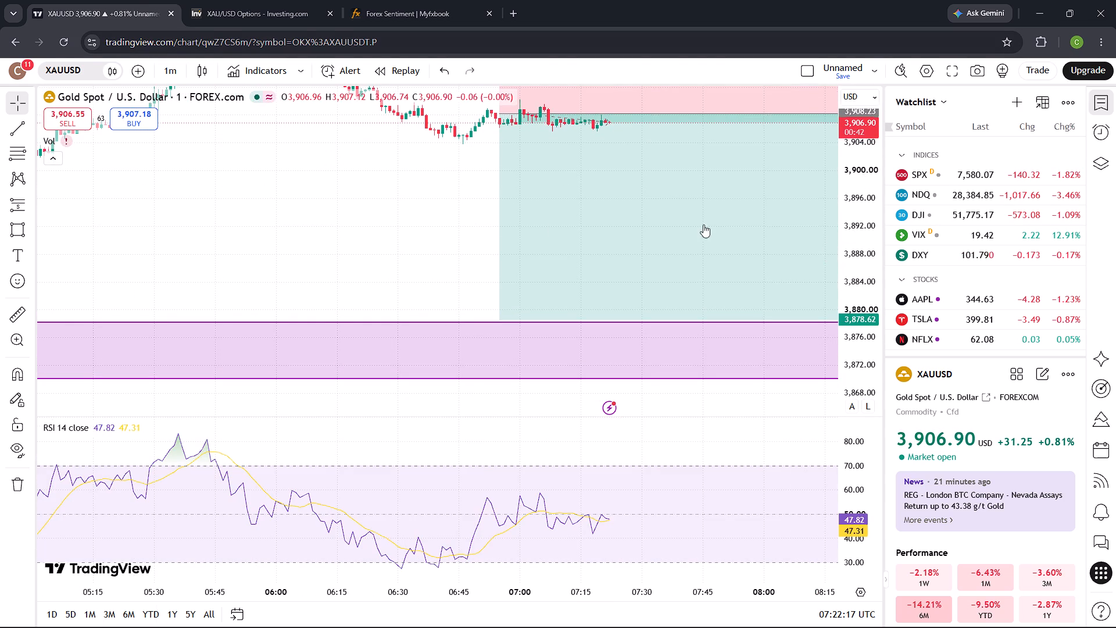
drag(443, 199, 439, 341)
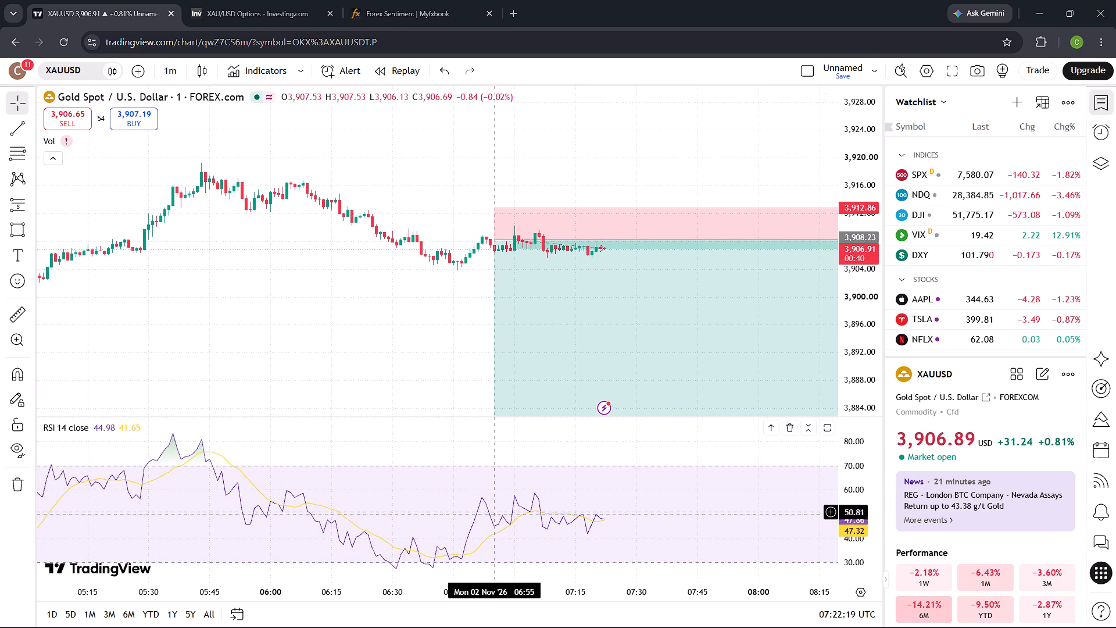
click(495, 518)
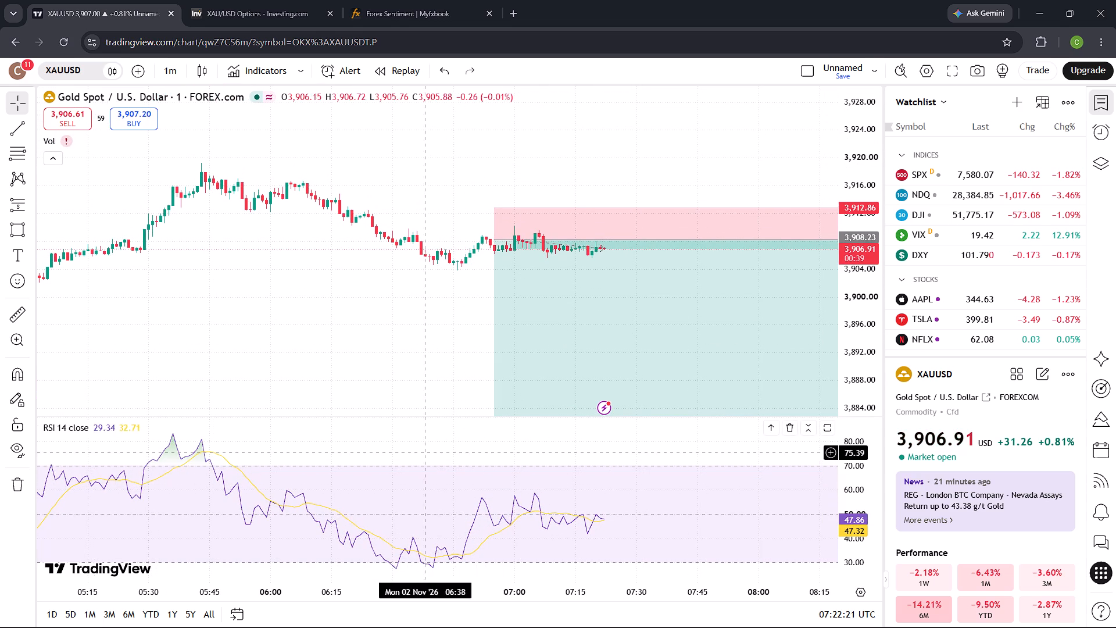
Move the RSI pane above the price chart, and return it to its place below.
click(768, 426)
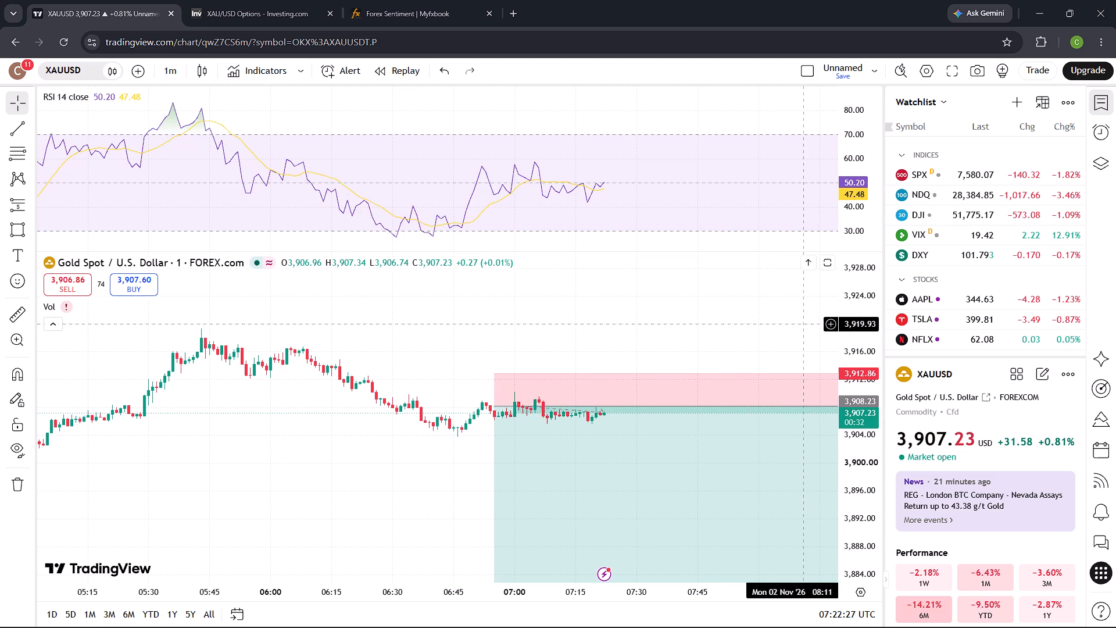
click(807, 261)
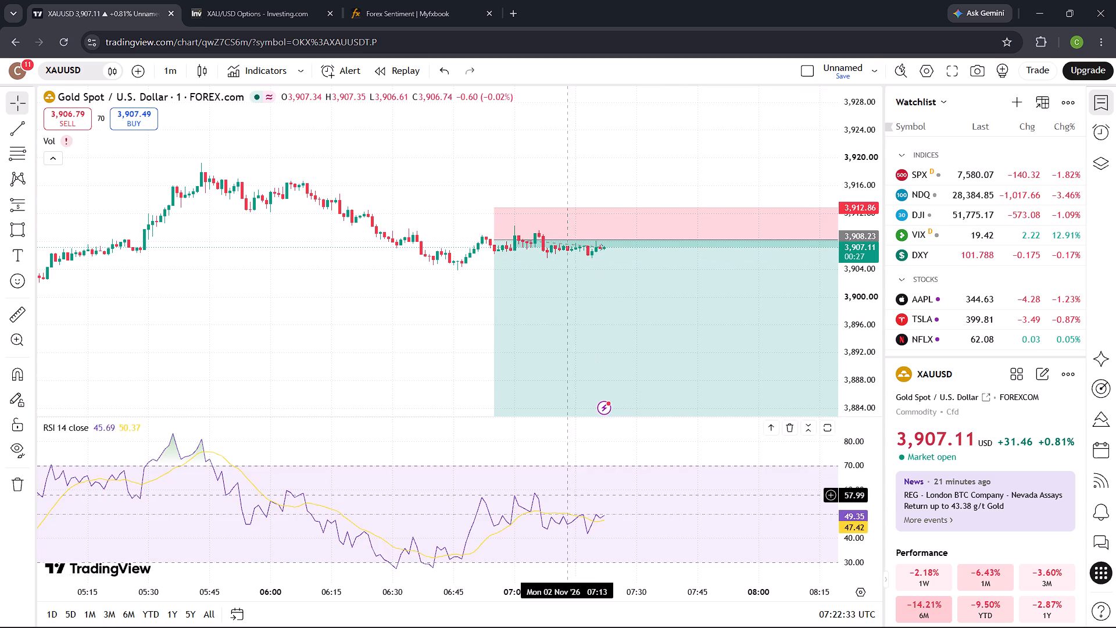
Set the RSI line to the second thickness option and hide the RSI-based MA in the indicator's style settings.
click(508, 521)
right_click(508, 521)
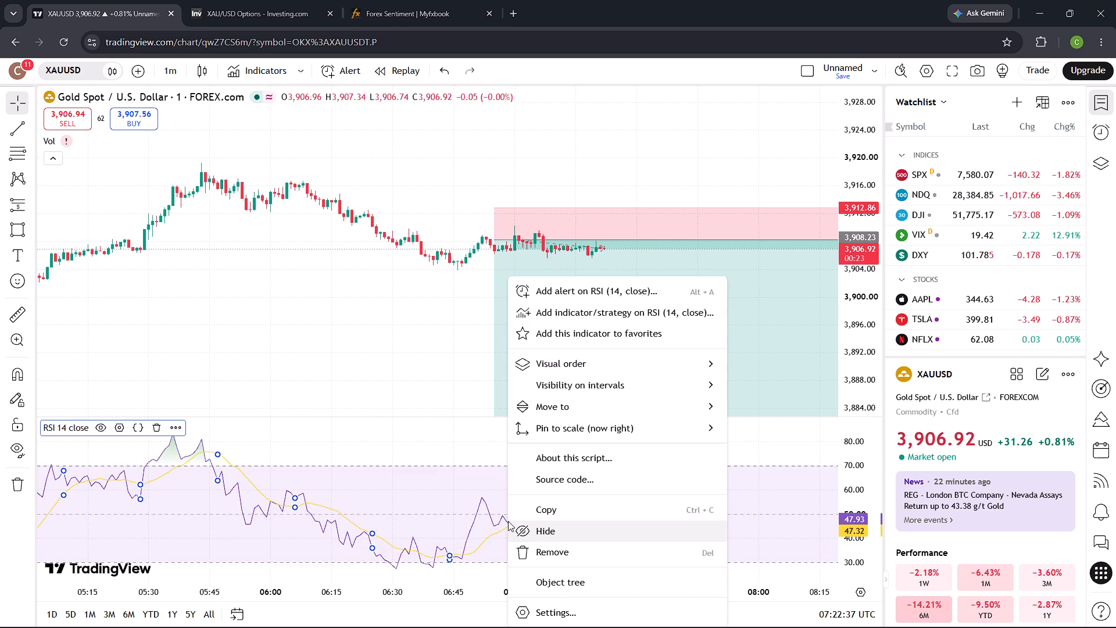
click(541, 610)
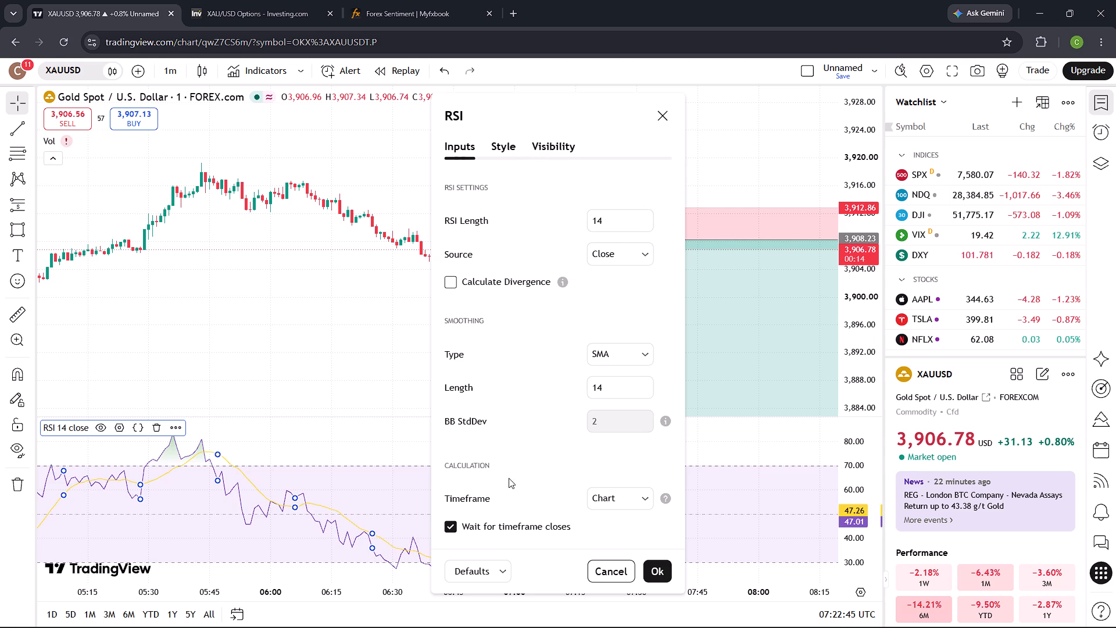
click(499, 157)
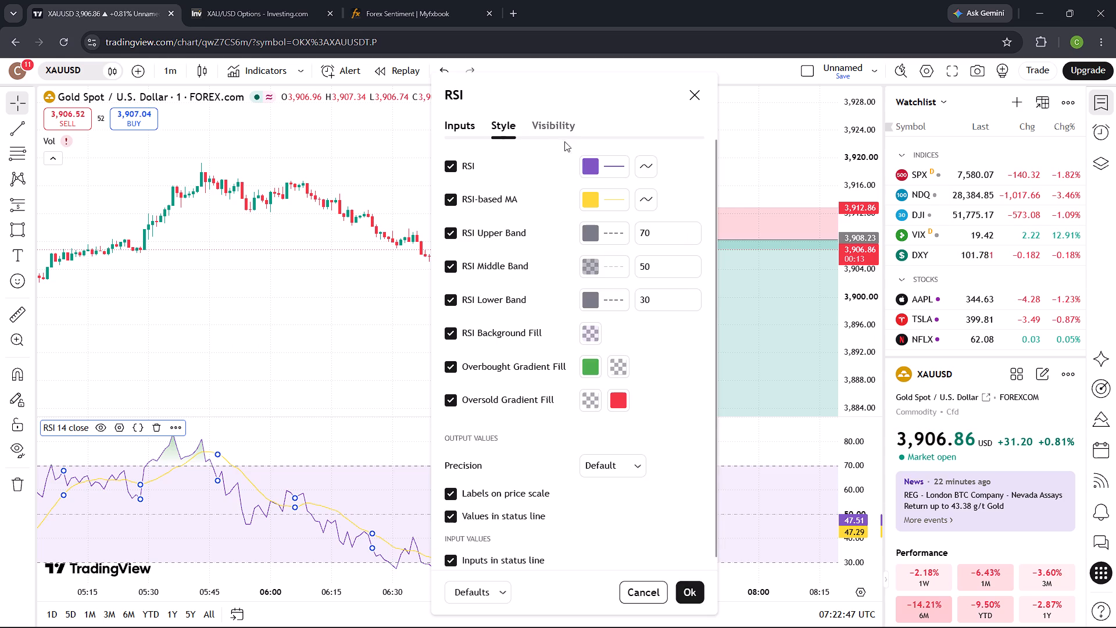
click(614, 170)
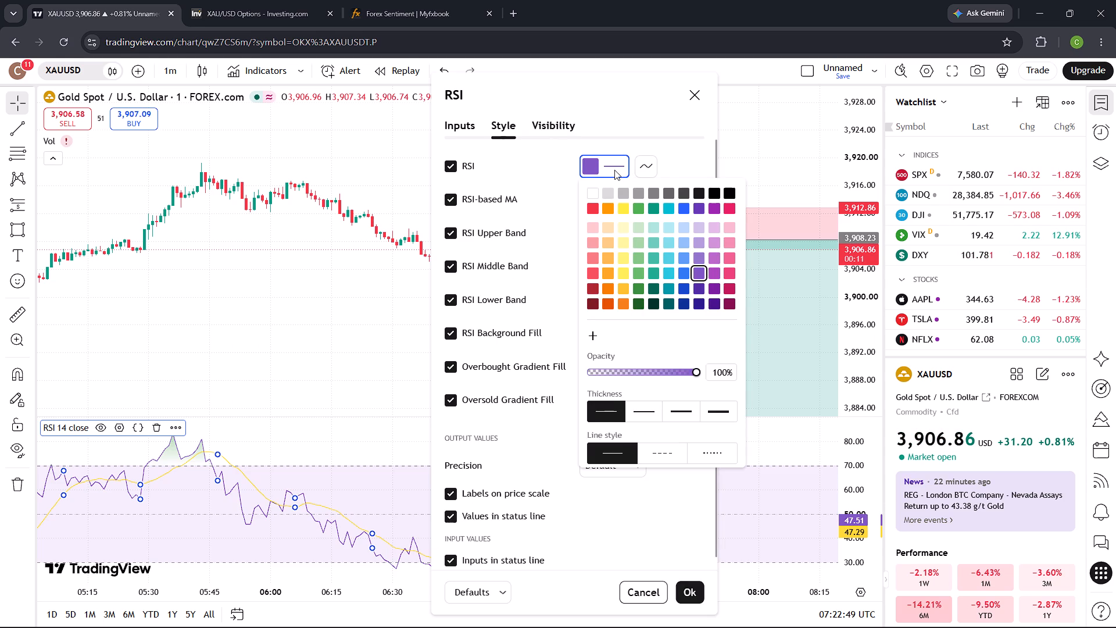
click(639, 167)
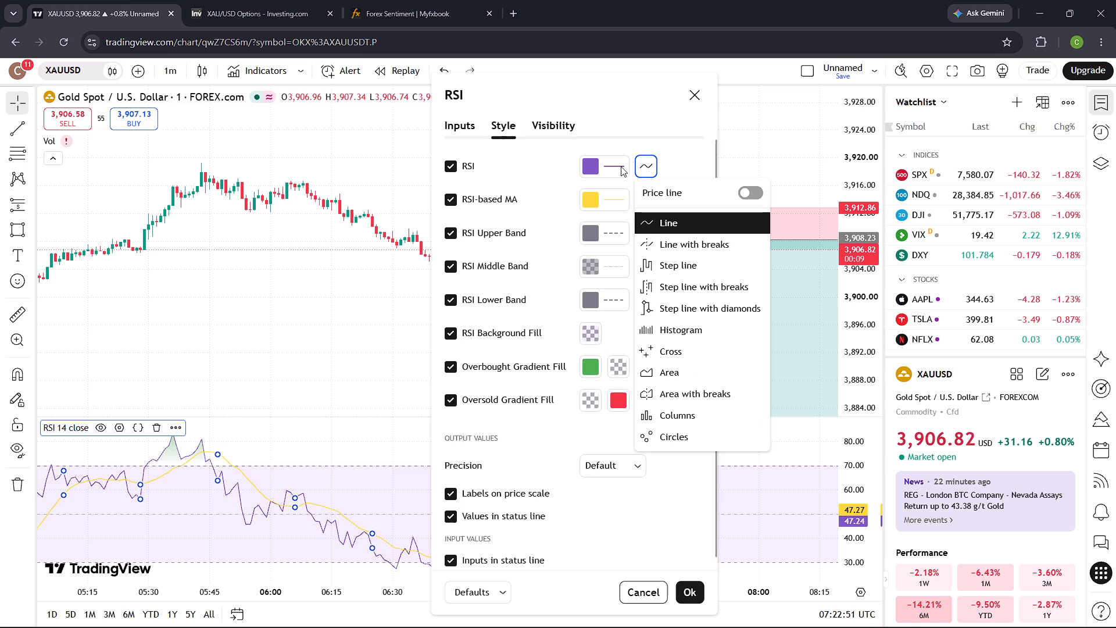
click(604, 165)
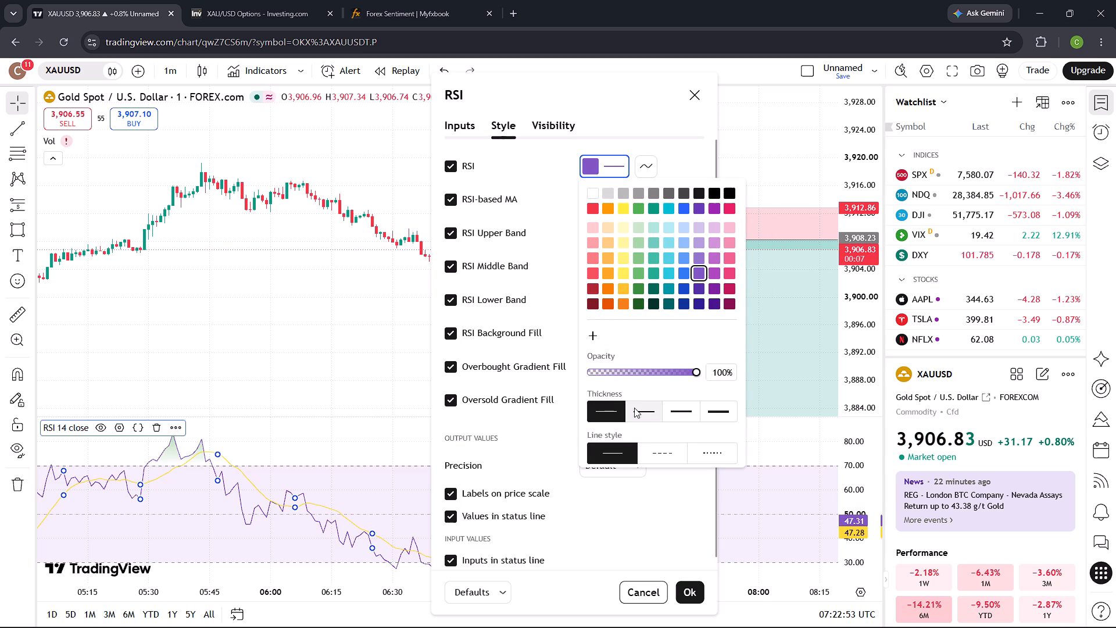
click(634, 409)
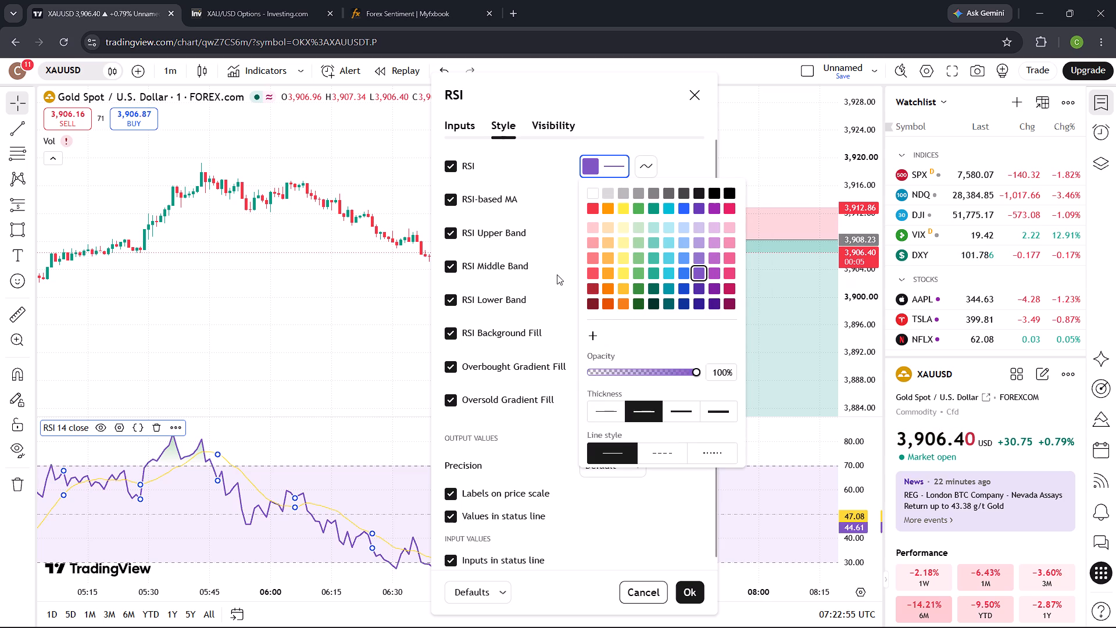
click(560, 253)
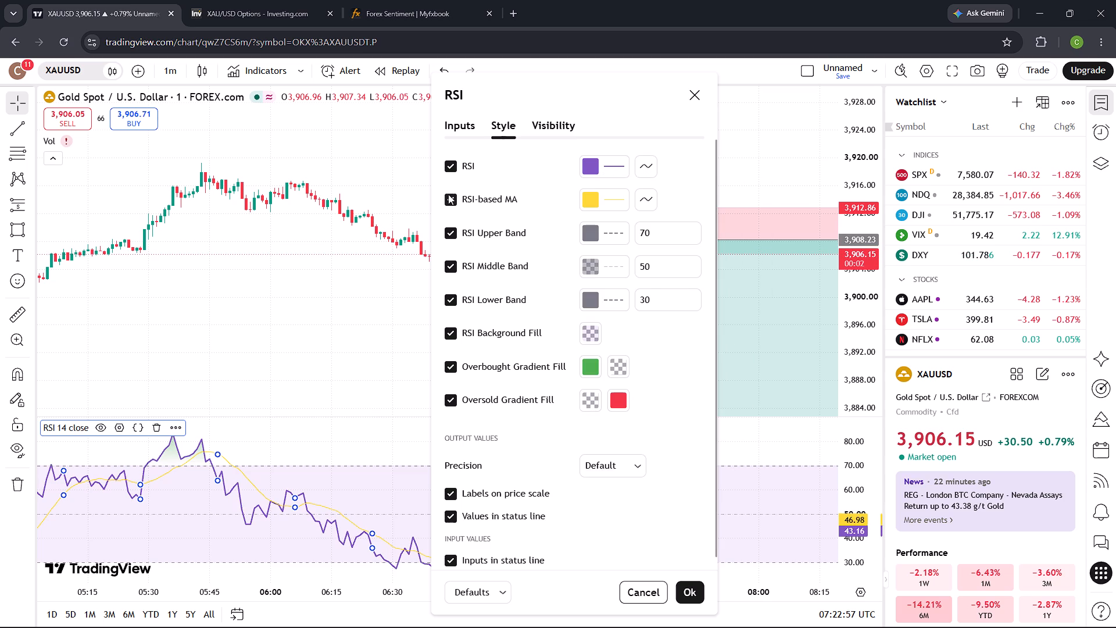
click(448, 194)
click(682, 589)
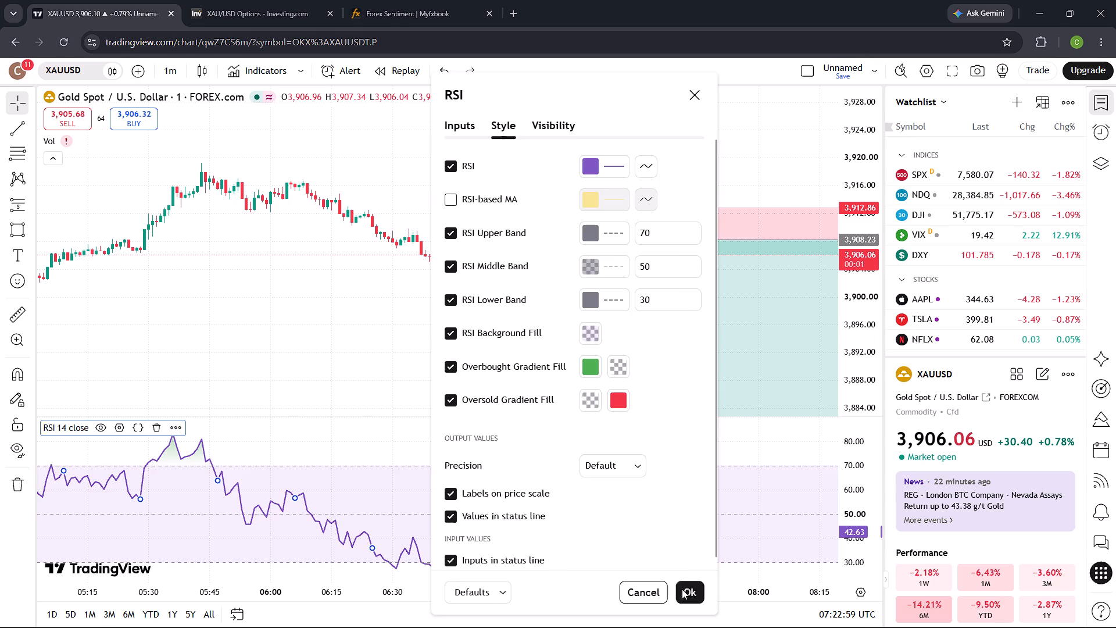
click(749, 458)
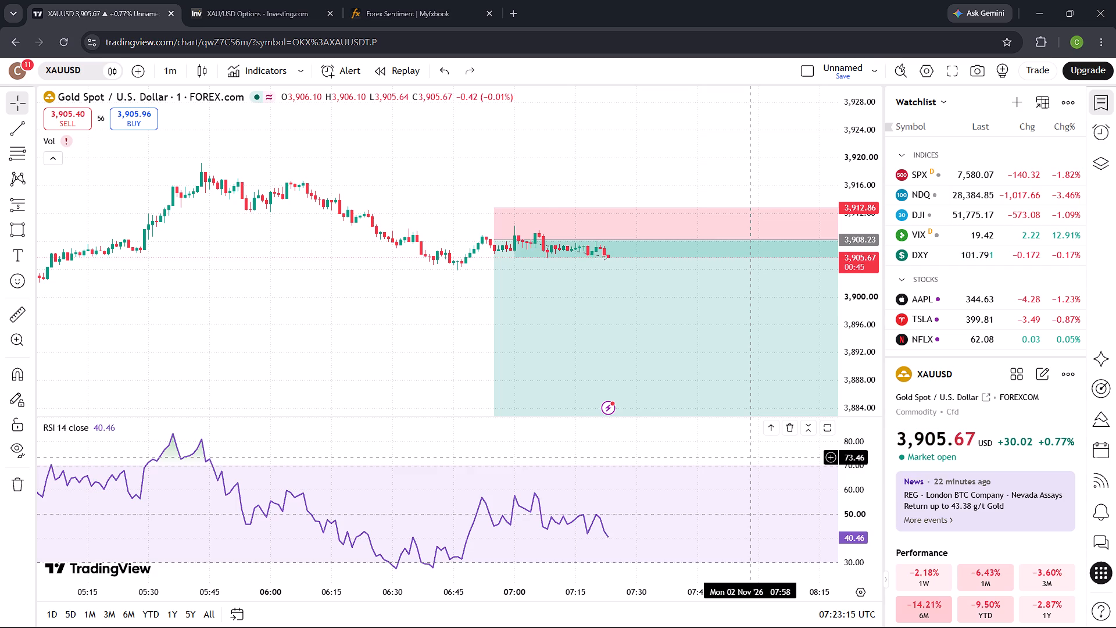
Shift the short position slightly earlier and higher, to start at 06:53 with entry 3,908.81 and stop 3,913.44.
drag(756, 369, 751, 369)
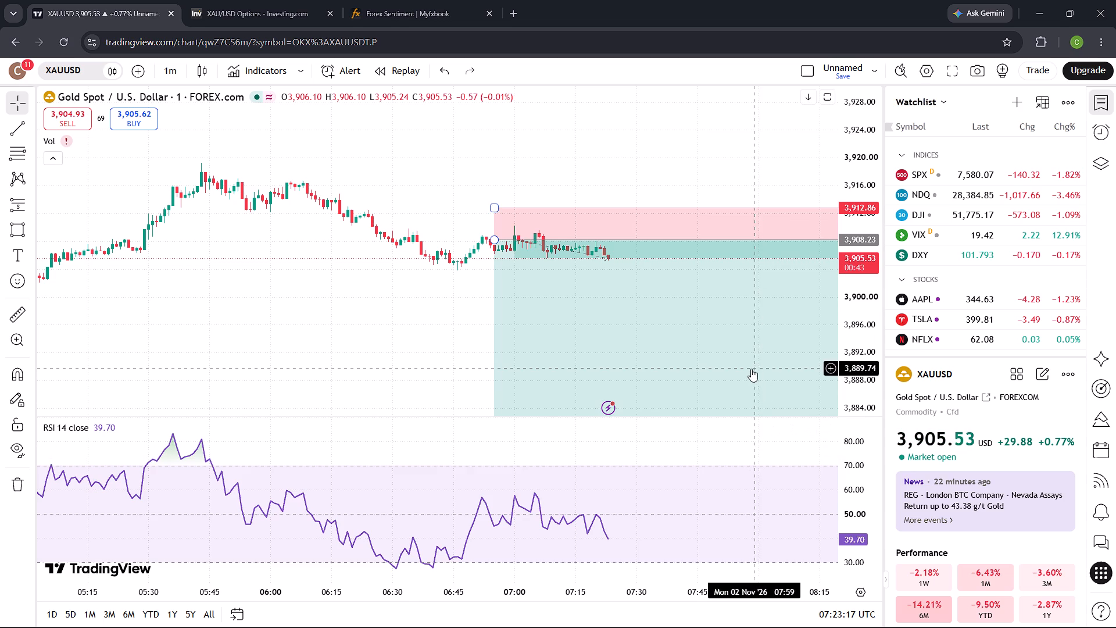
drag(751, 369, 713, 365)
drag(714, 365, 742, 367)
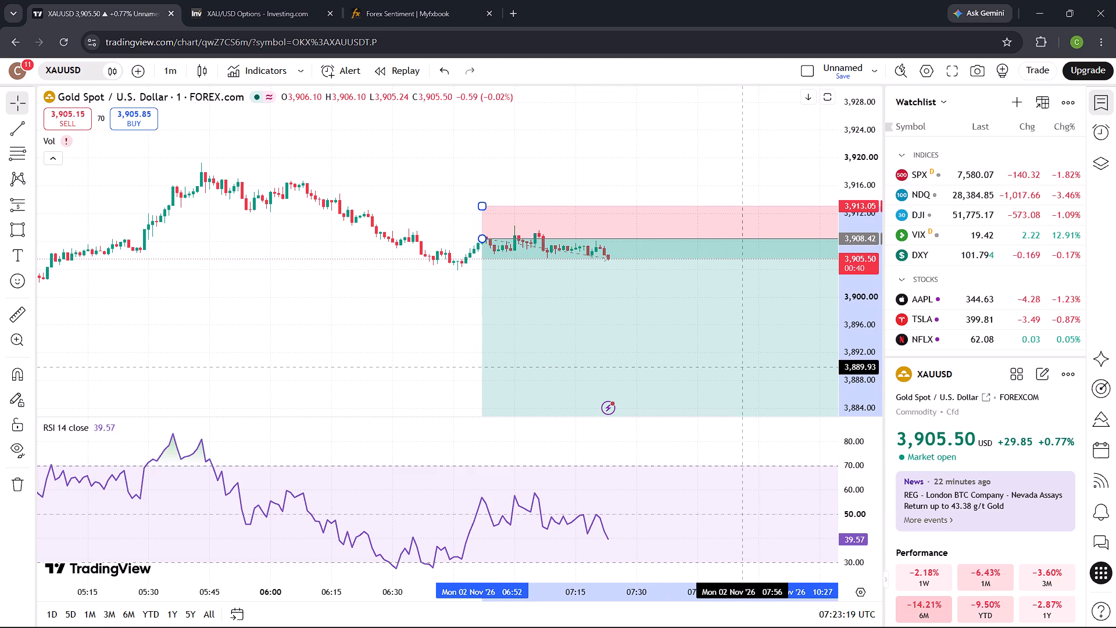
drag(742, 367, 746, 365)
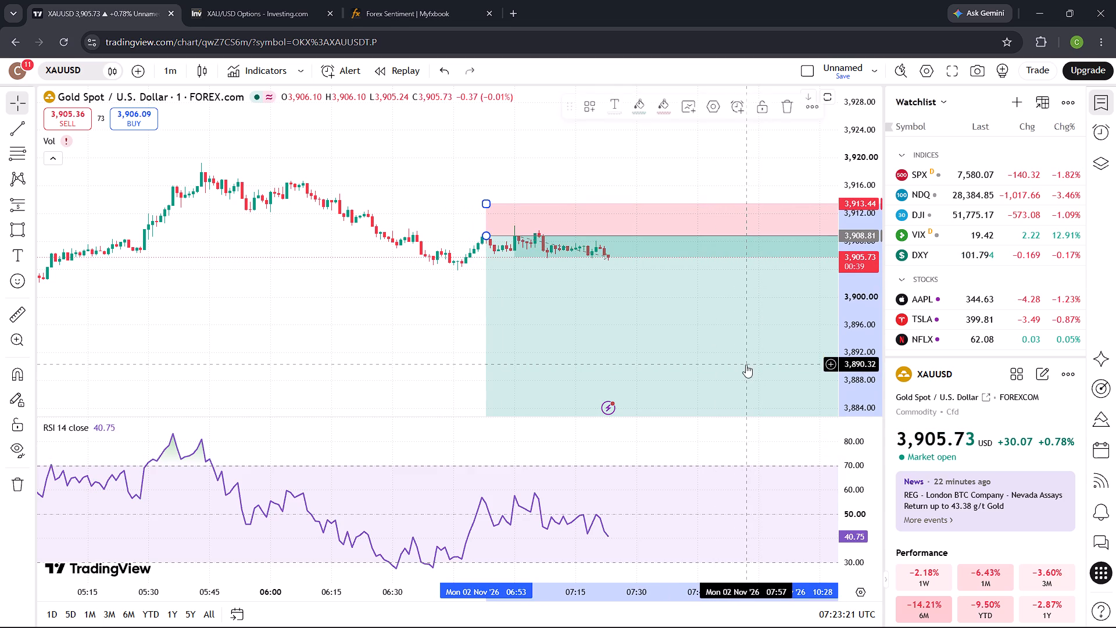
click(365, 390)
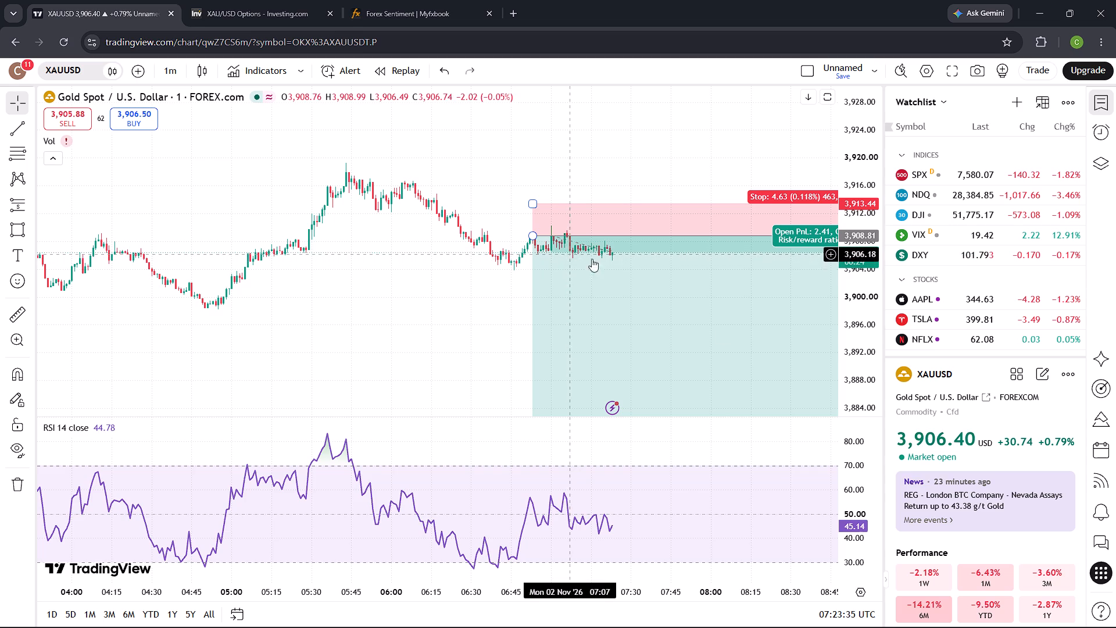
Draw a falling trend line under the latest 1-minute price lows, from about 3,905.79 at 07:15 to 3,904.97 at 07:26.
drag(861, 353, 872, 134)
scroll(863, 254, down, 1)
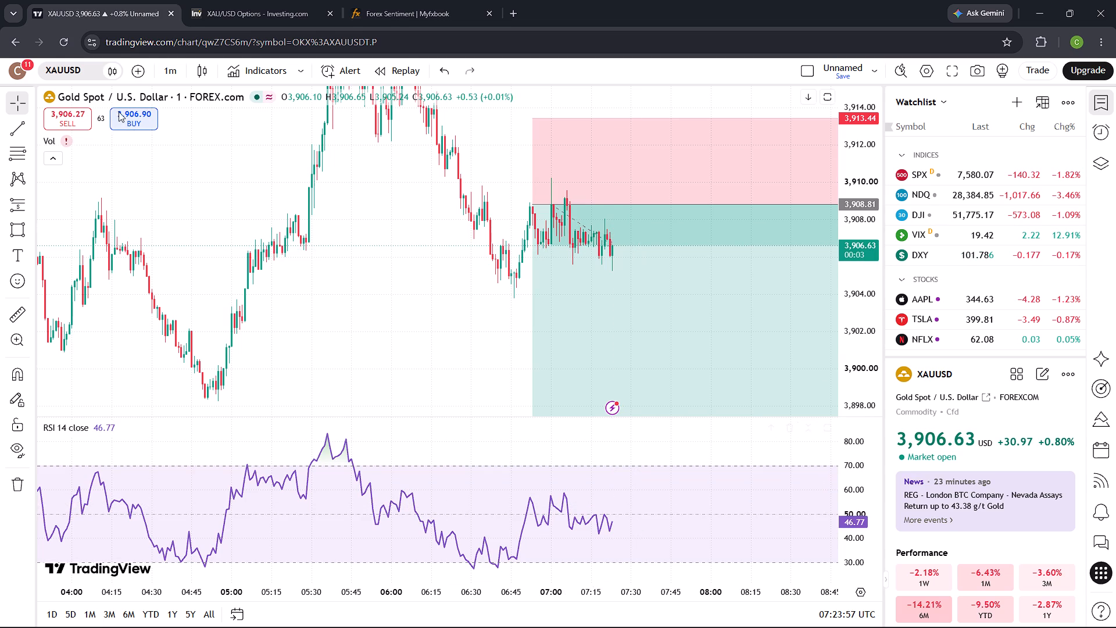
click(14, 123)
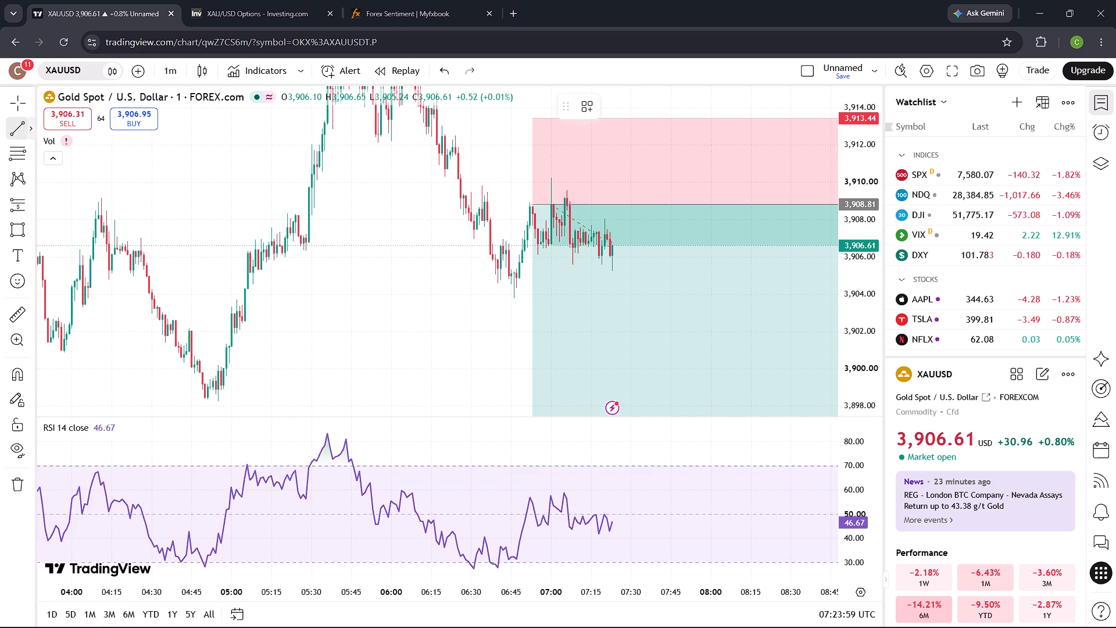
click(595, 261)
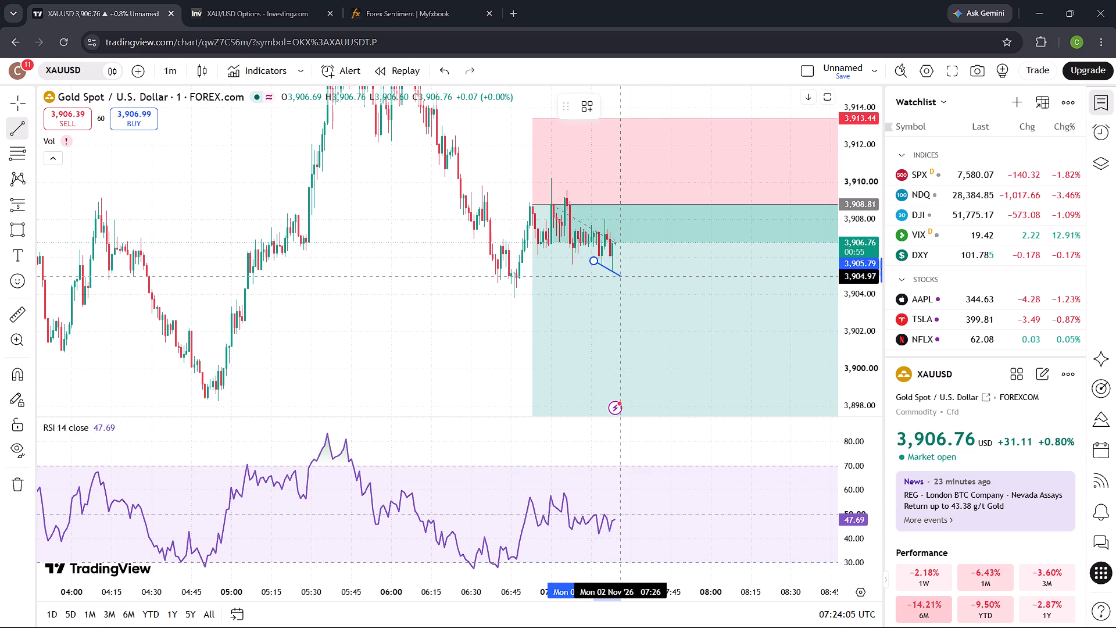
click(621, 277)
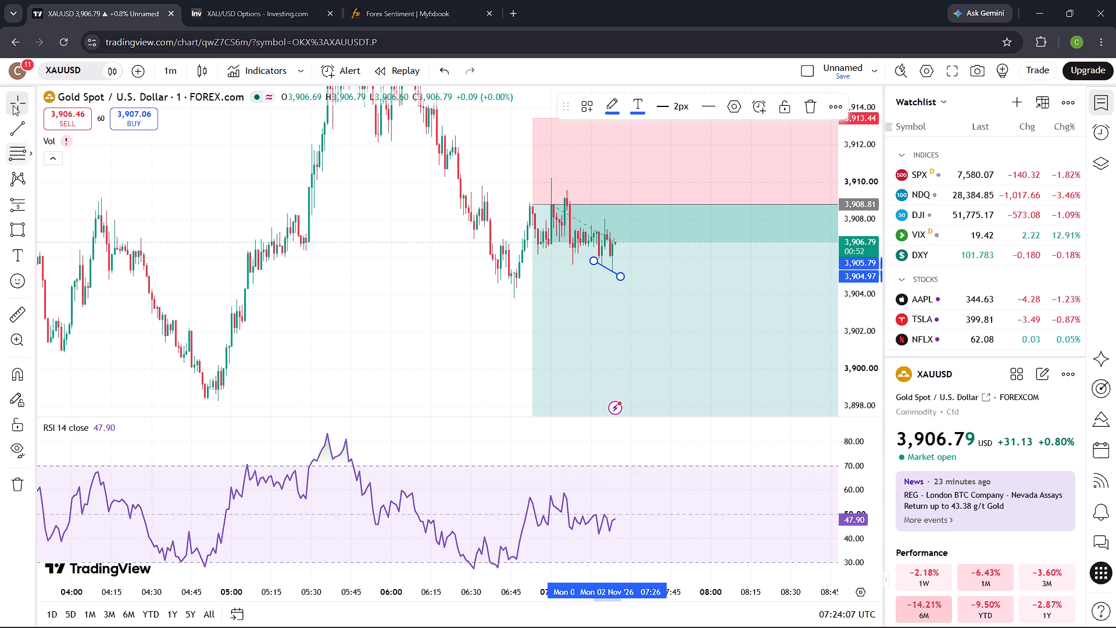
Draw a rising trend line under the matching RSI lows, from about 40 to about 45, fine-tuning both endpoints.
click(22, 136)
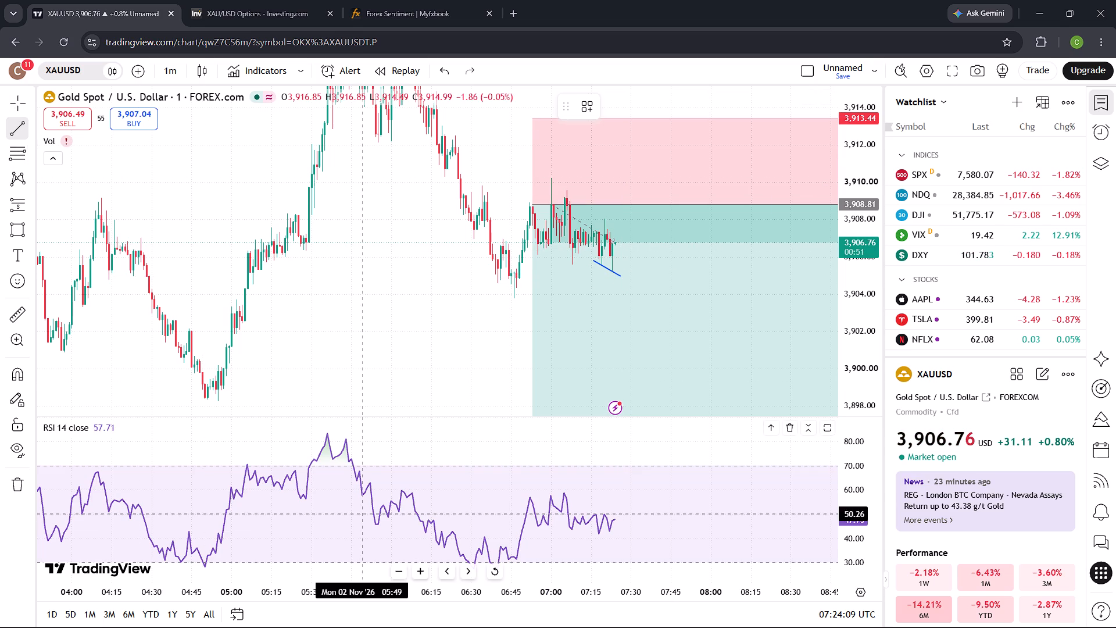
click(591, 541)
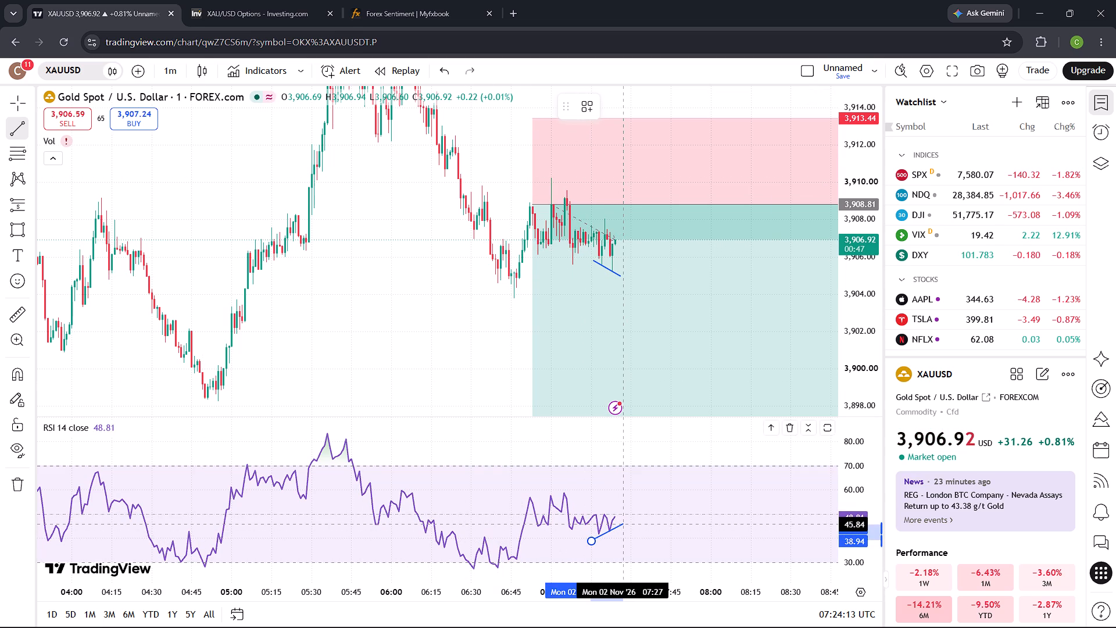
click(623, 524)
click(590, 544)
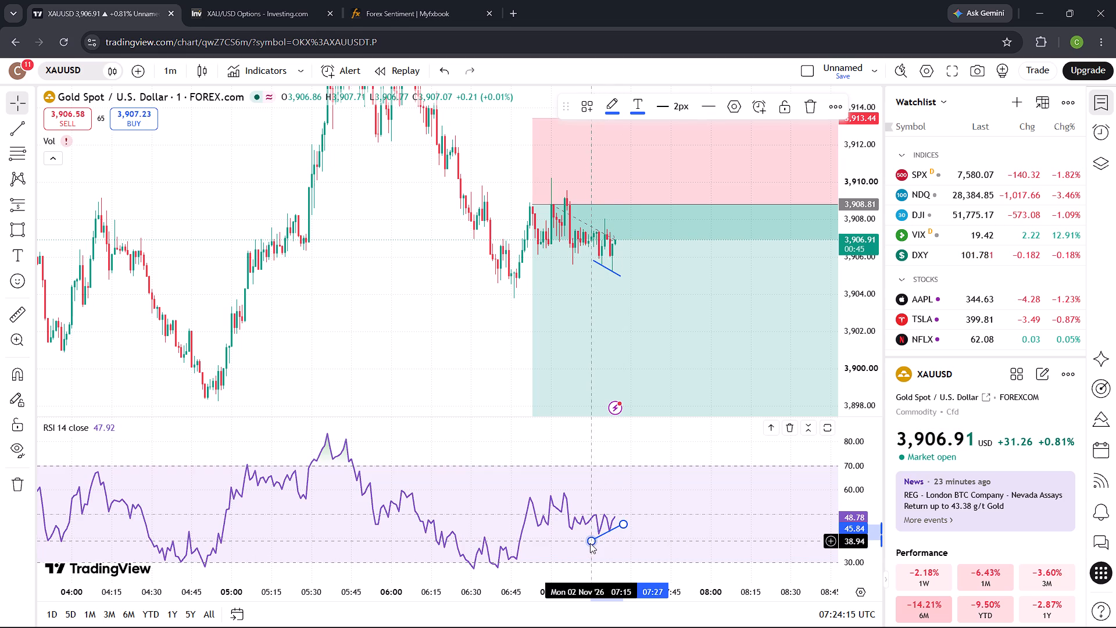
click(624, 524)
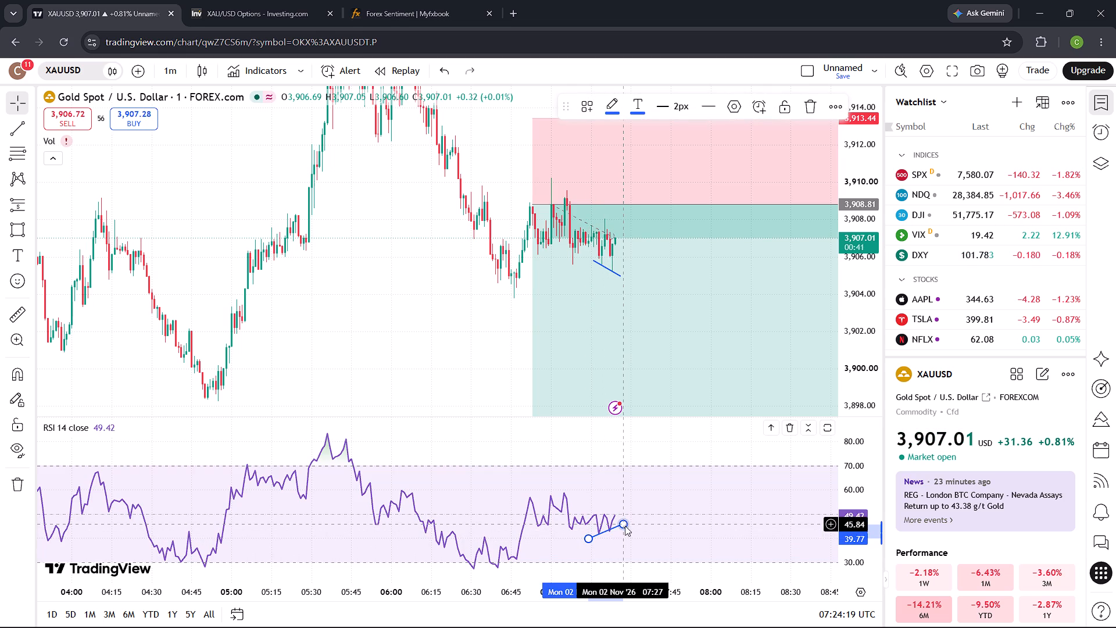
click(414, 369)
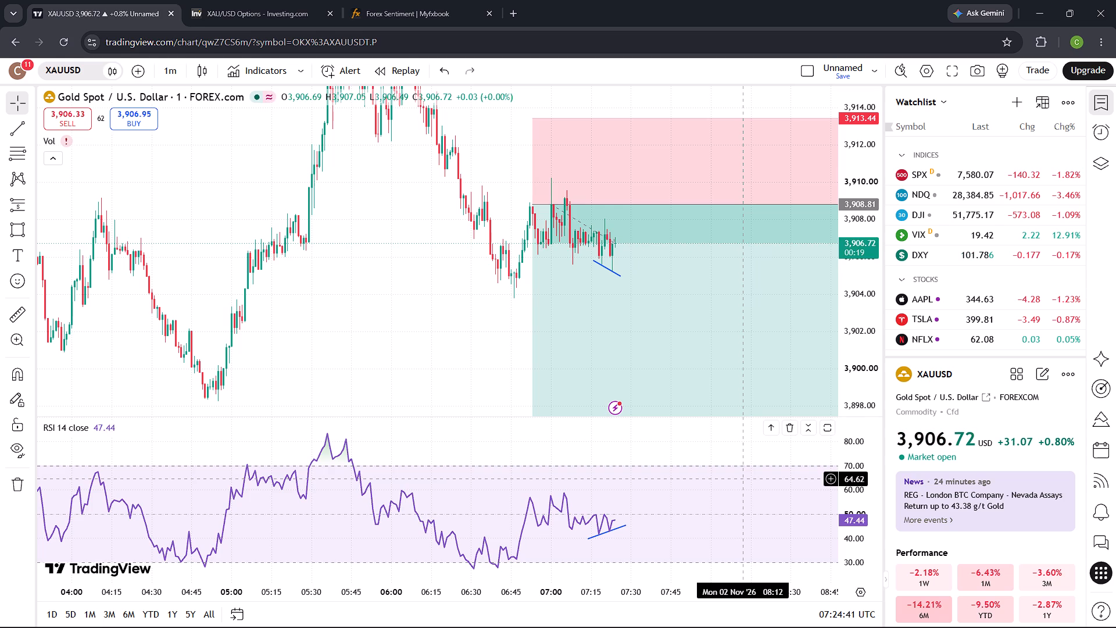
Draw a falling trend line under the earlier price lows, from about 3,905.01 at 06:37 to 3,903.46 at 06:51.
drag(493, 431, 517, 394)
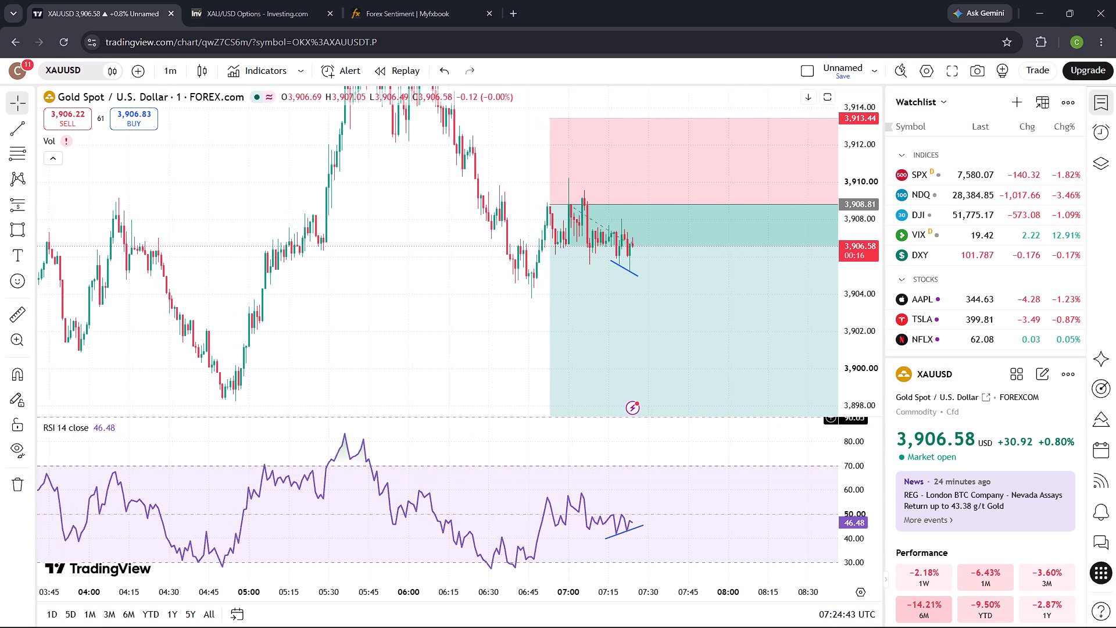
drag(517, 394, 520, 380)
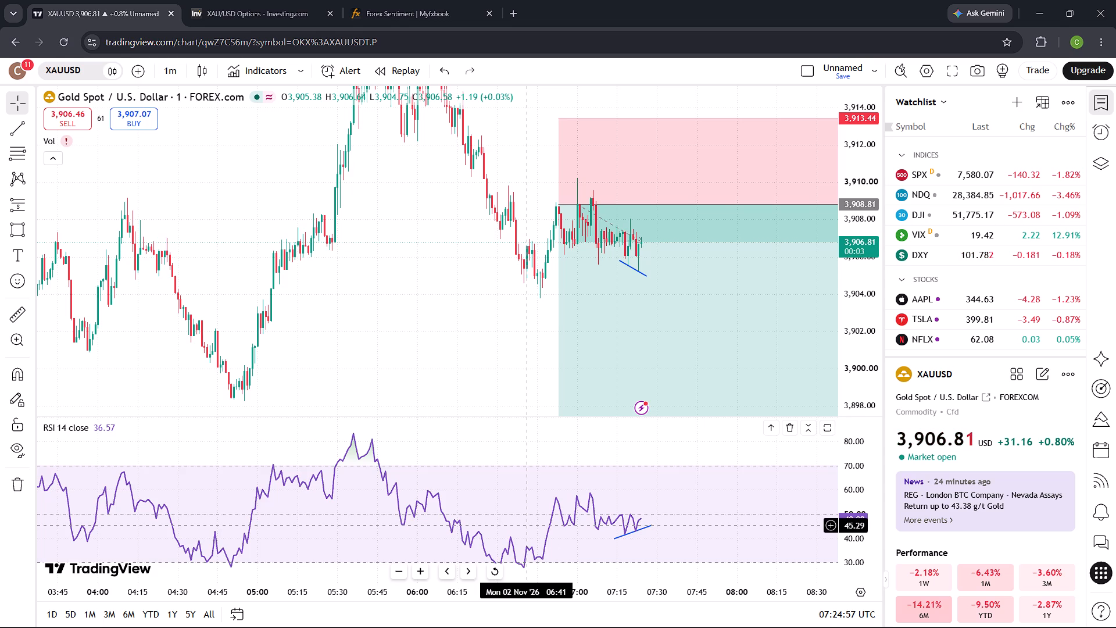
click(13, 124)
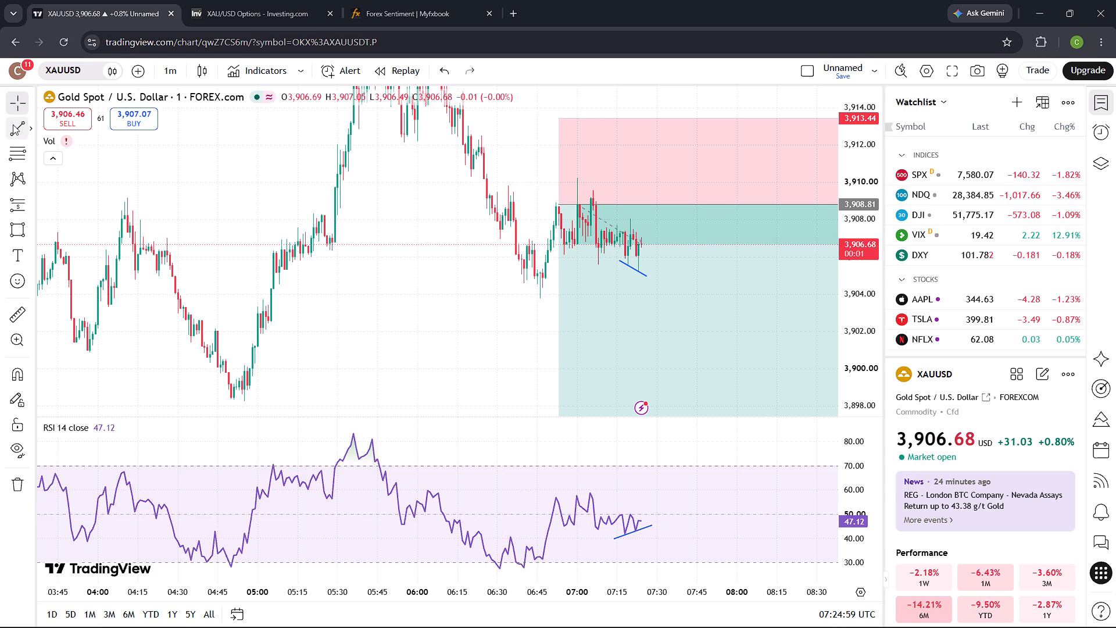
click(517, 281)
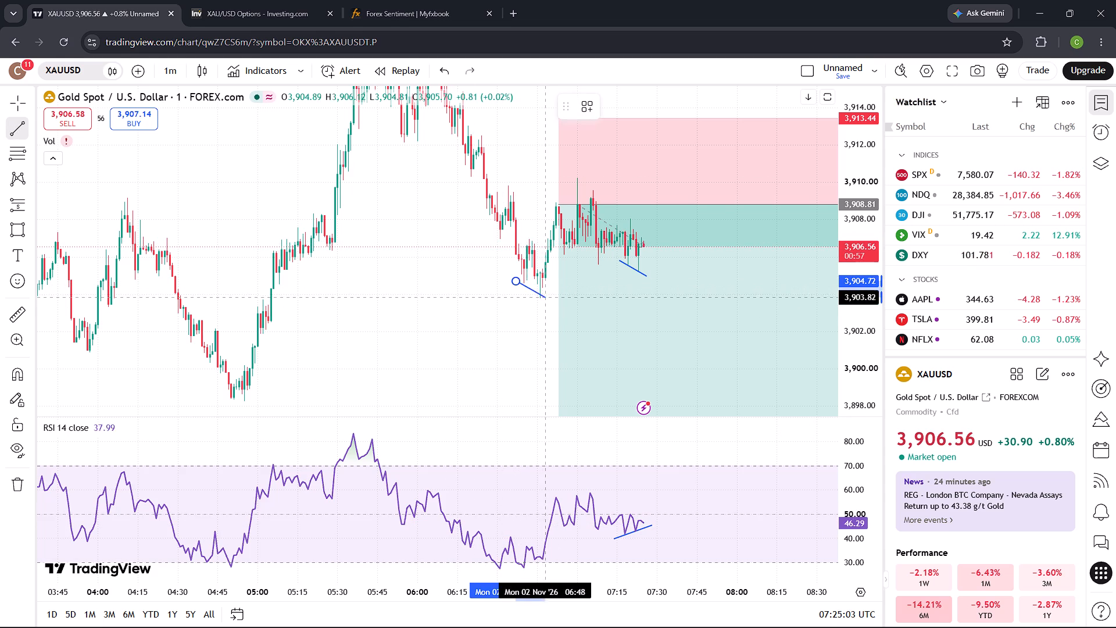
click(553, 305)
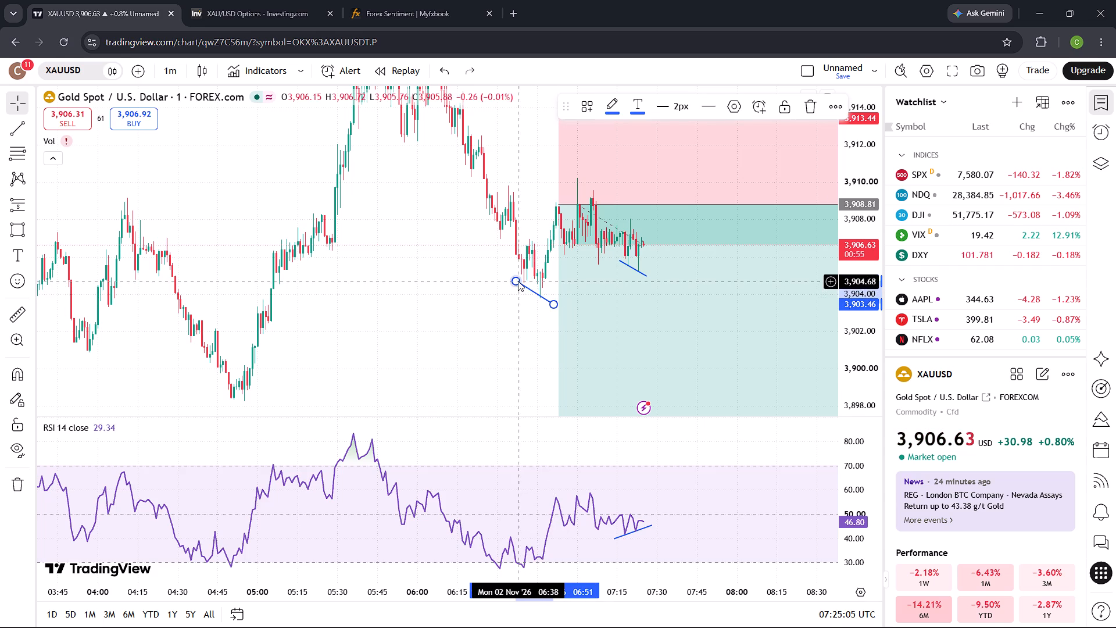
click(516, 280)
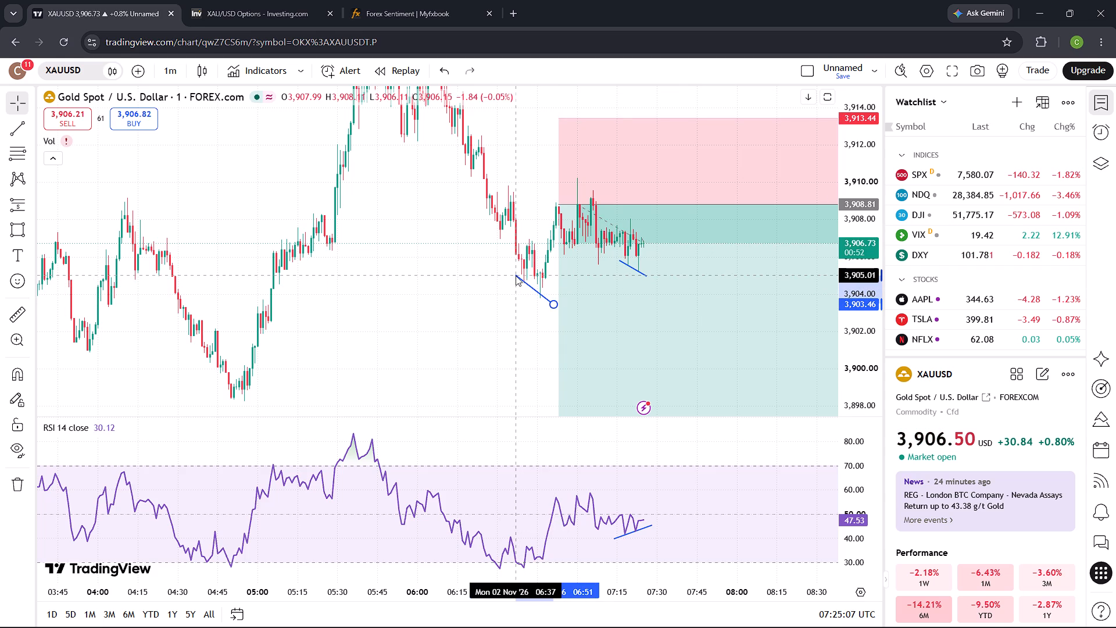
click(517, 329)
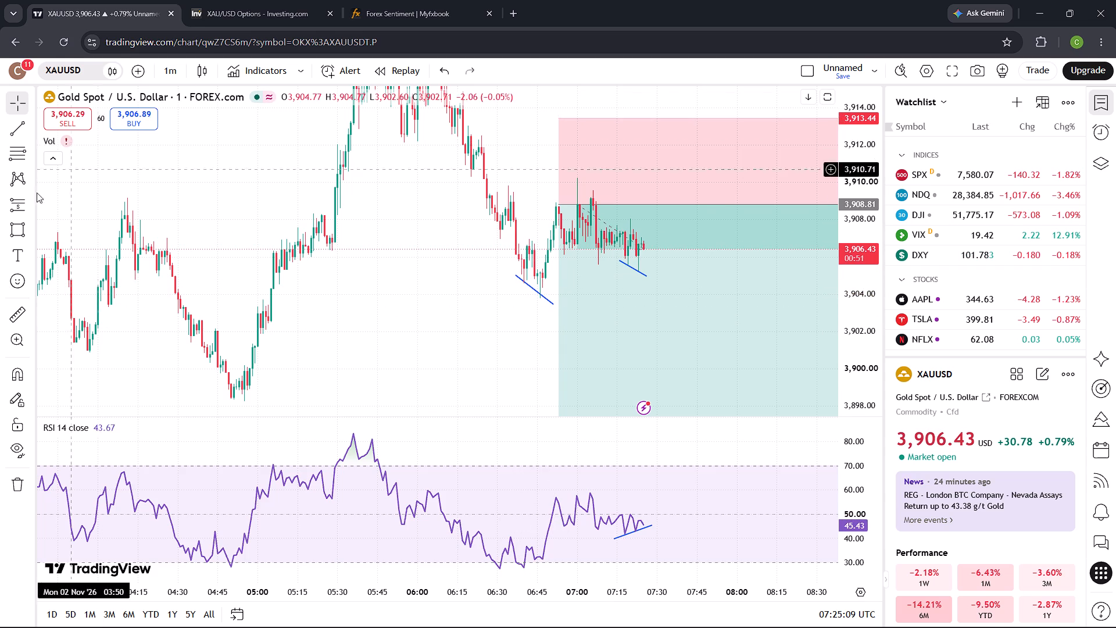
Draw a rising trend line under the corresponding earlier RSI lows, from about 26 to about 32 at 06:48.
click(22, 136)
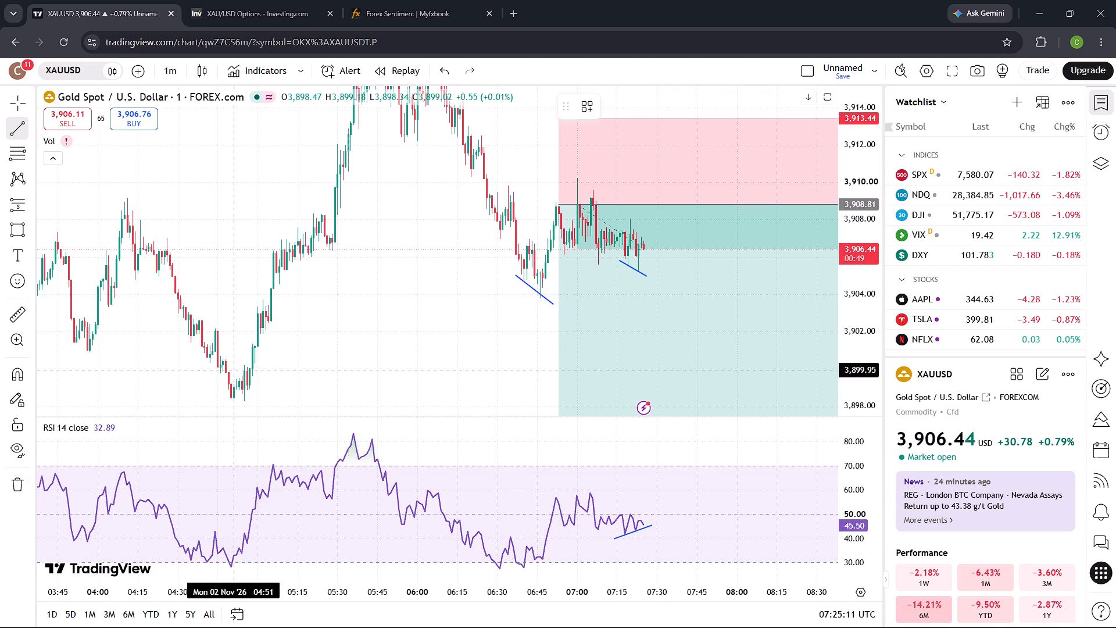
click(516, 573)
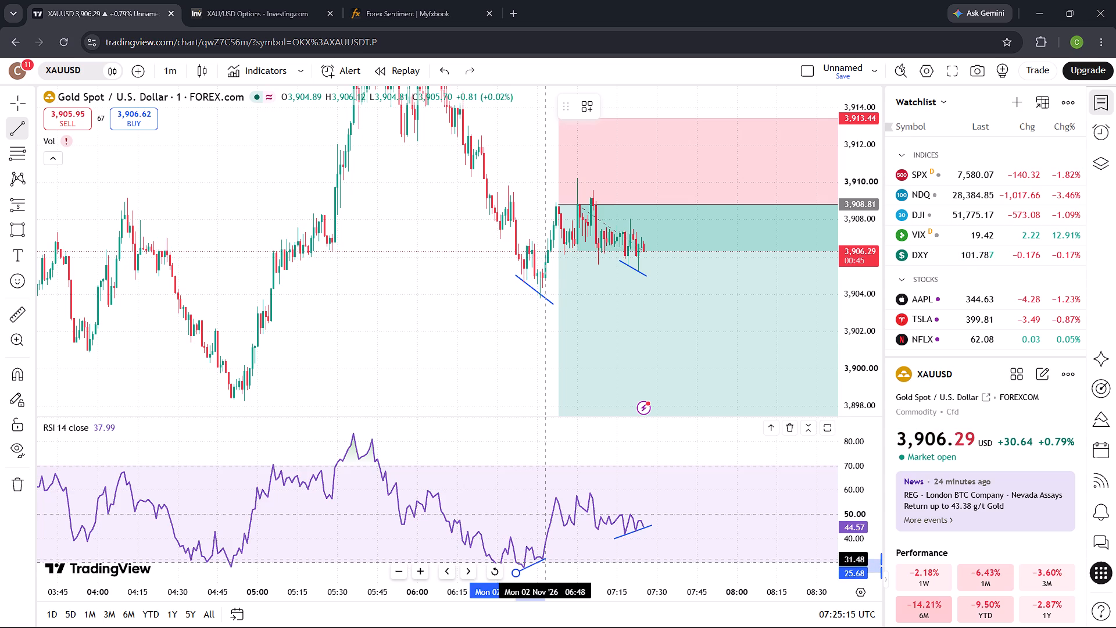
click(546, 557)
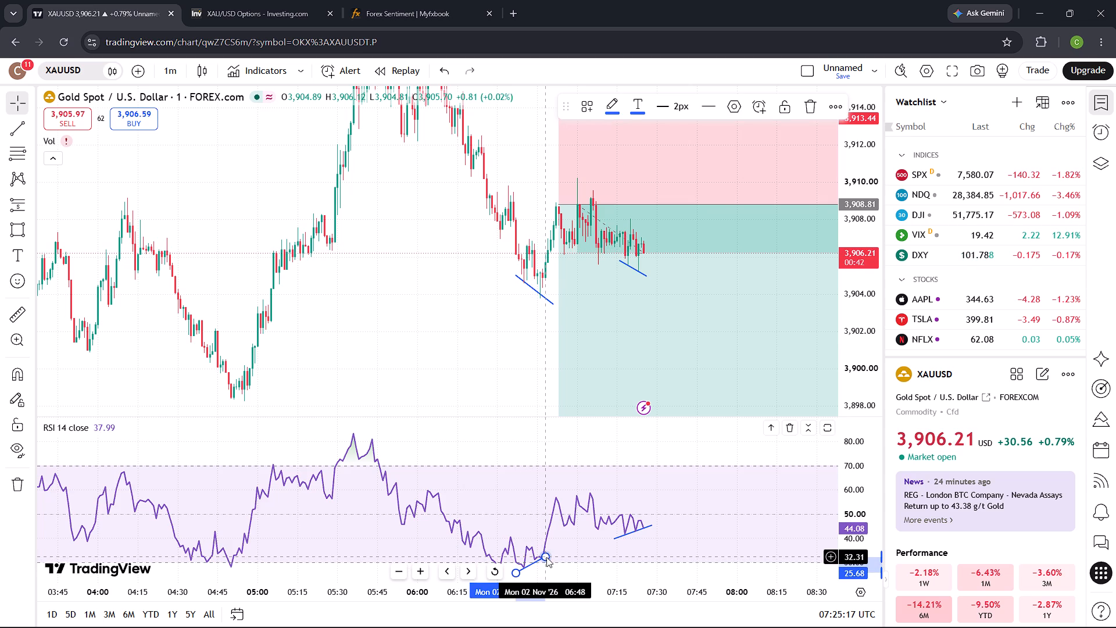
click(477, 397)
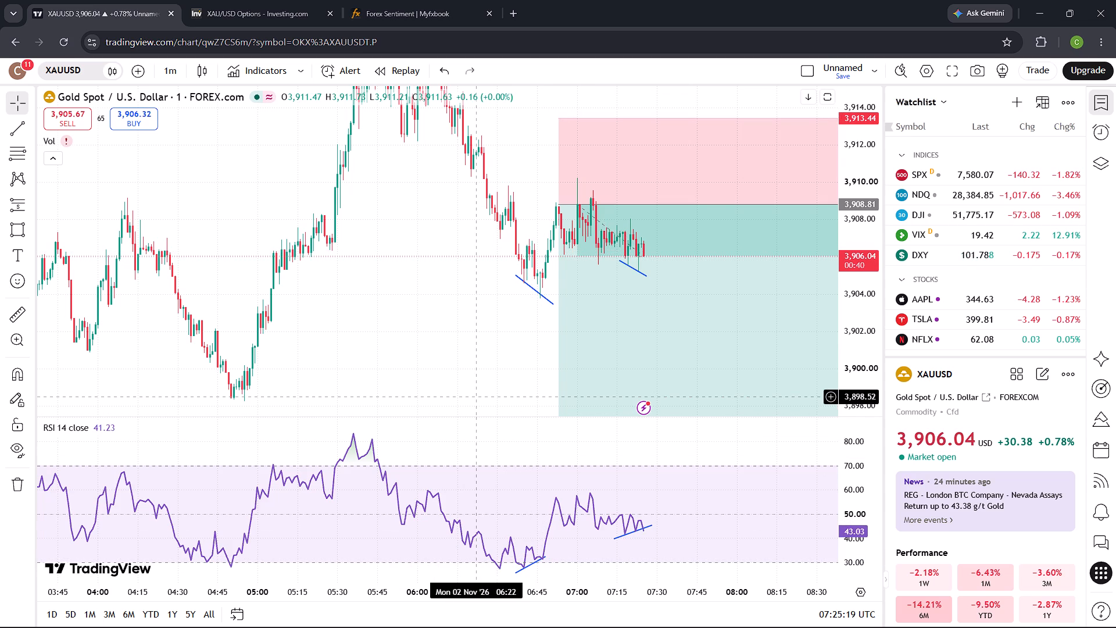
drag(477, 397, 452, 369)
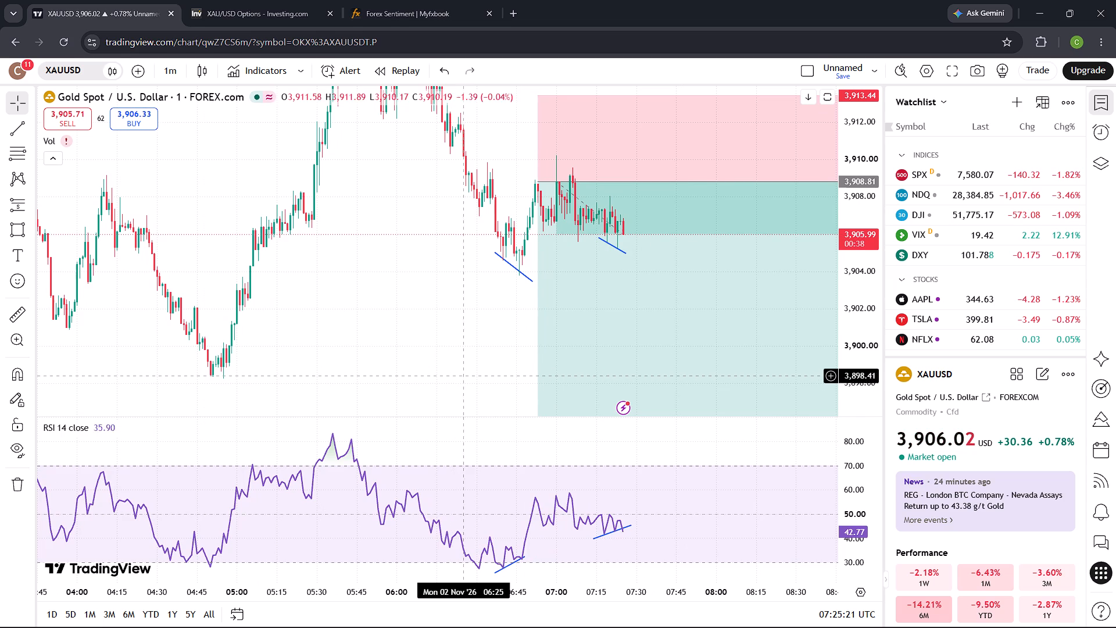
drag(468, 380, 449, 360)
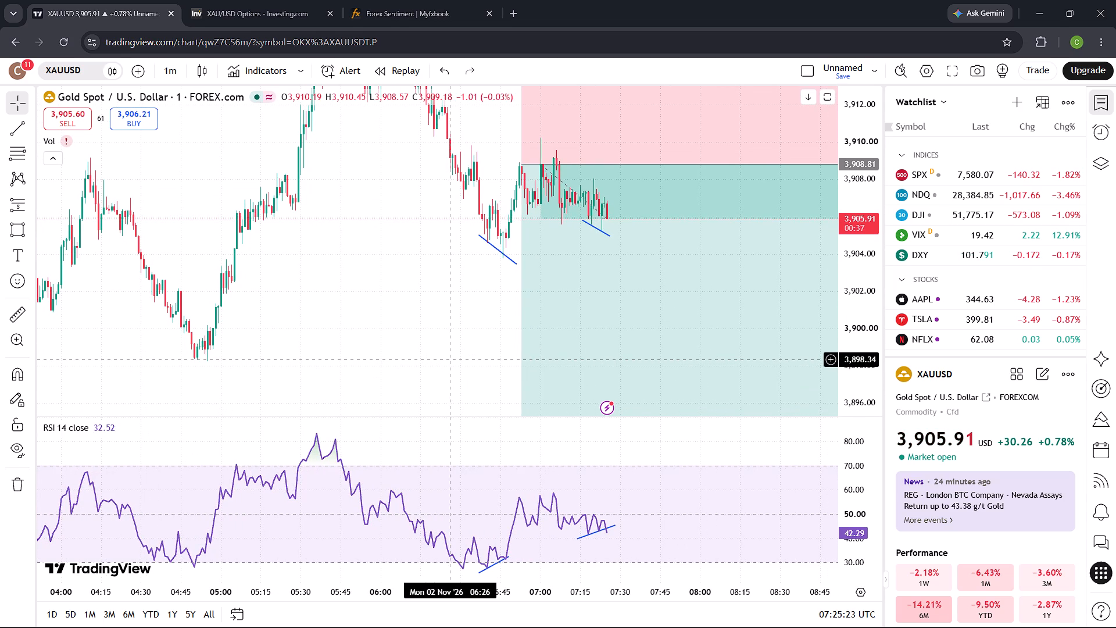
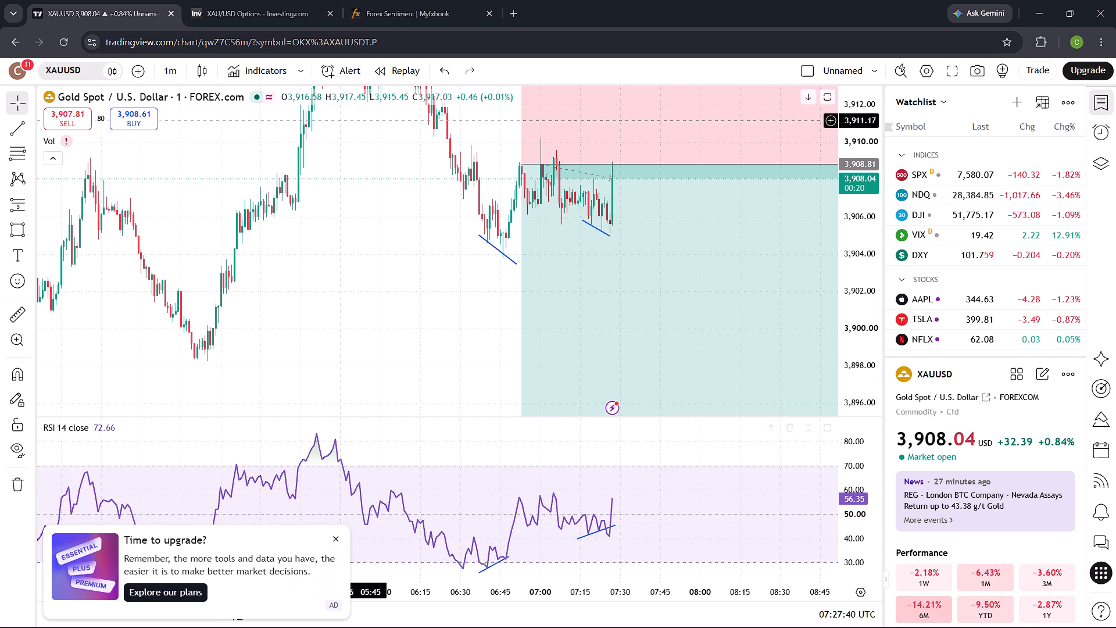
Search the indicators for "sess" and add the Trading sessions indicator to the gold chart.
click(175, 65)
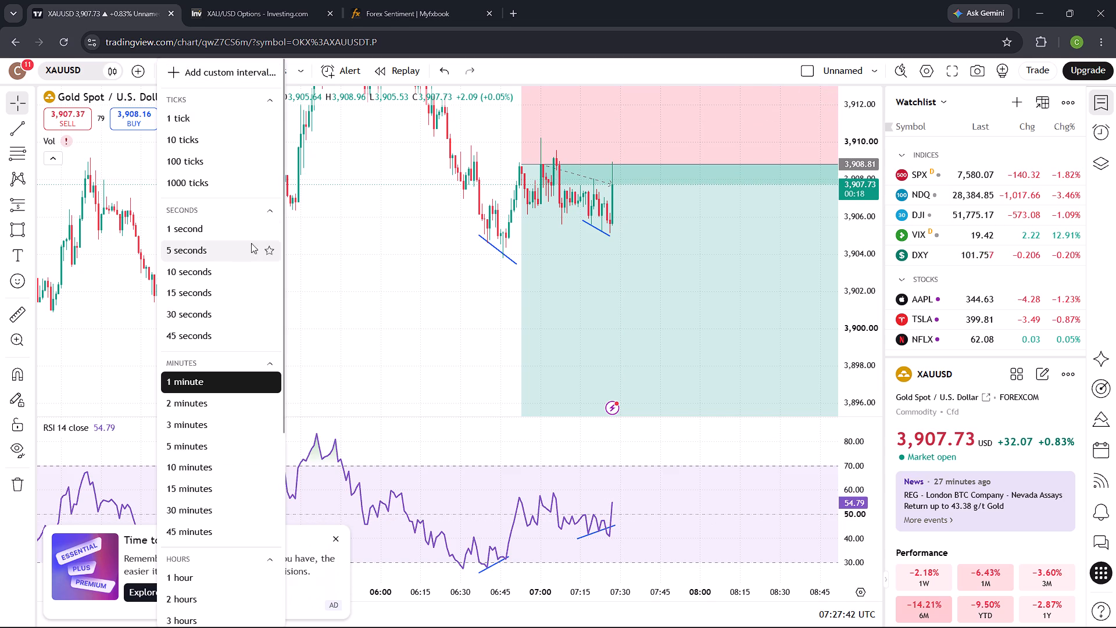
click(529, 65)
click(256, 73)
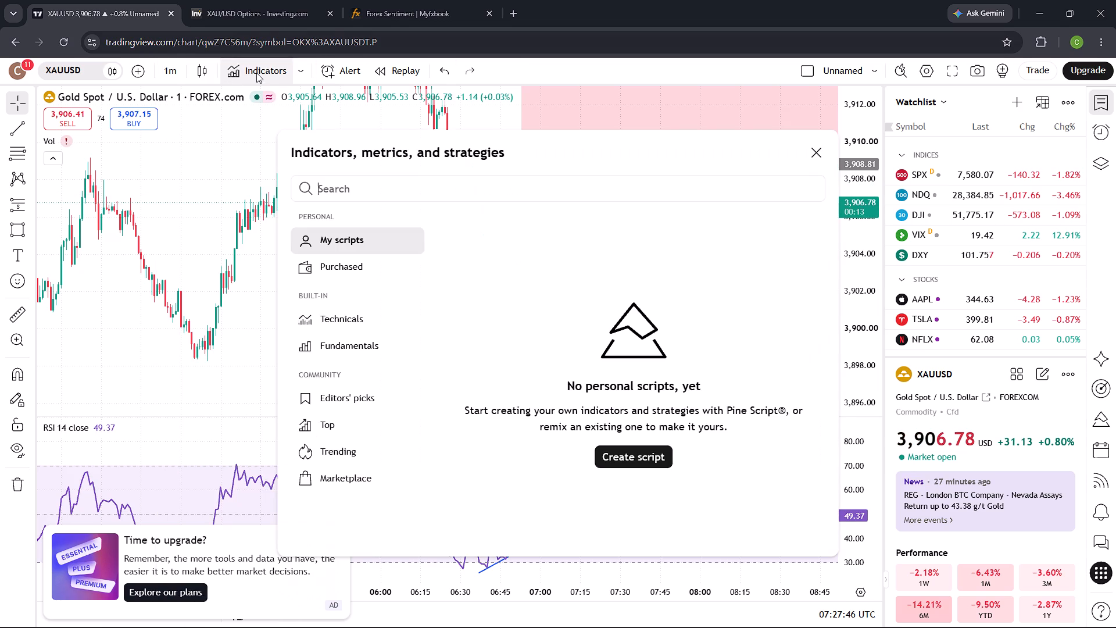
click(371, 191)
text(sess)
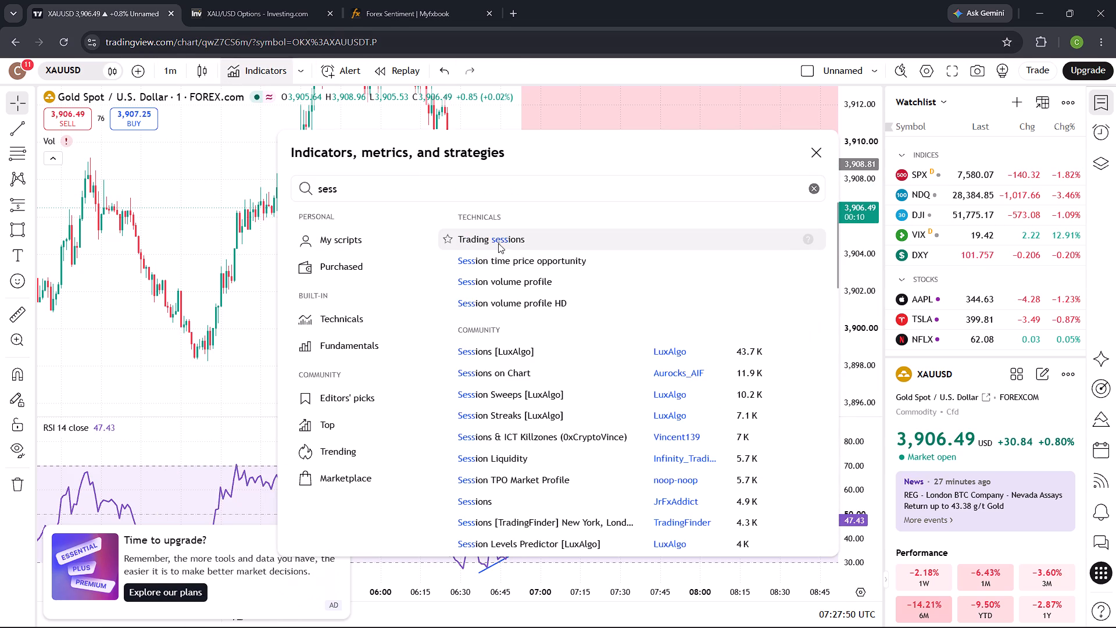
click(498, 241)
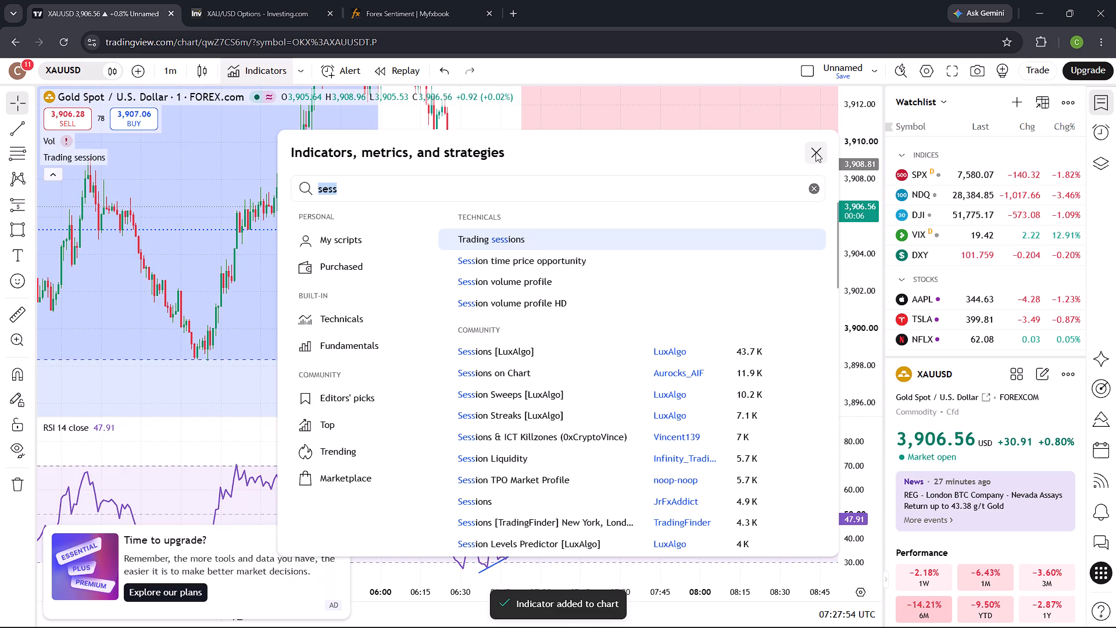
click(815, 152)
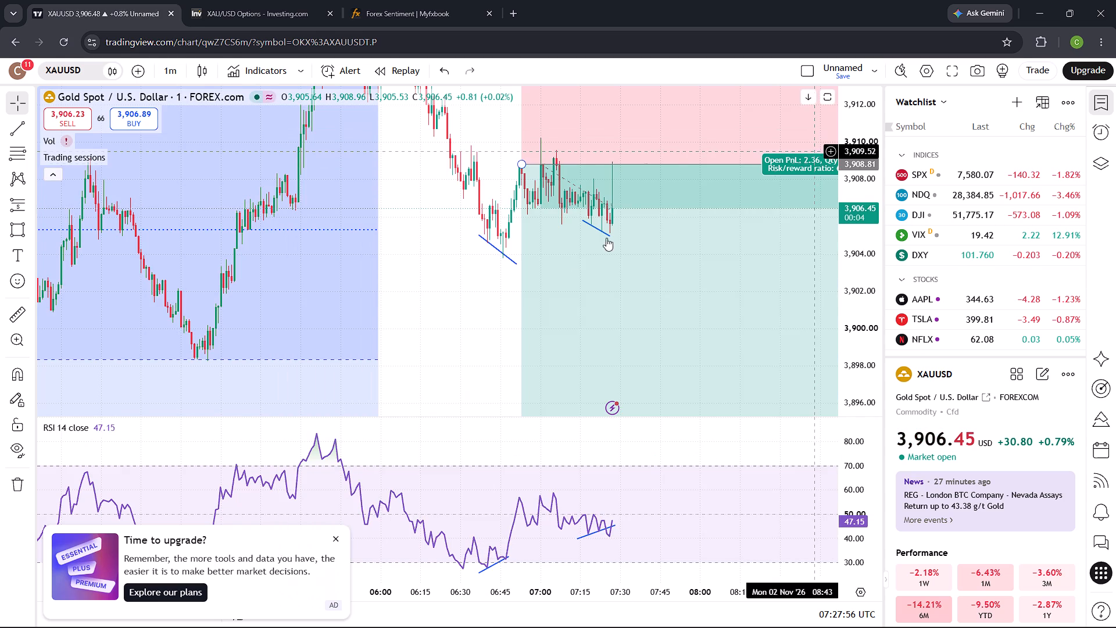
Examine the short position against the trading sessions on the 1-minute chart and on the 5-minute interval, including London, New York and Tokyo.
drag(471, 294, 495, 311)
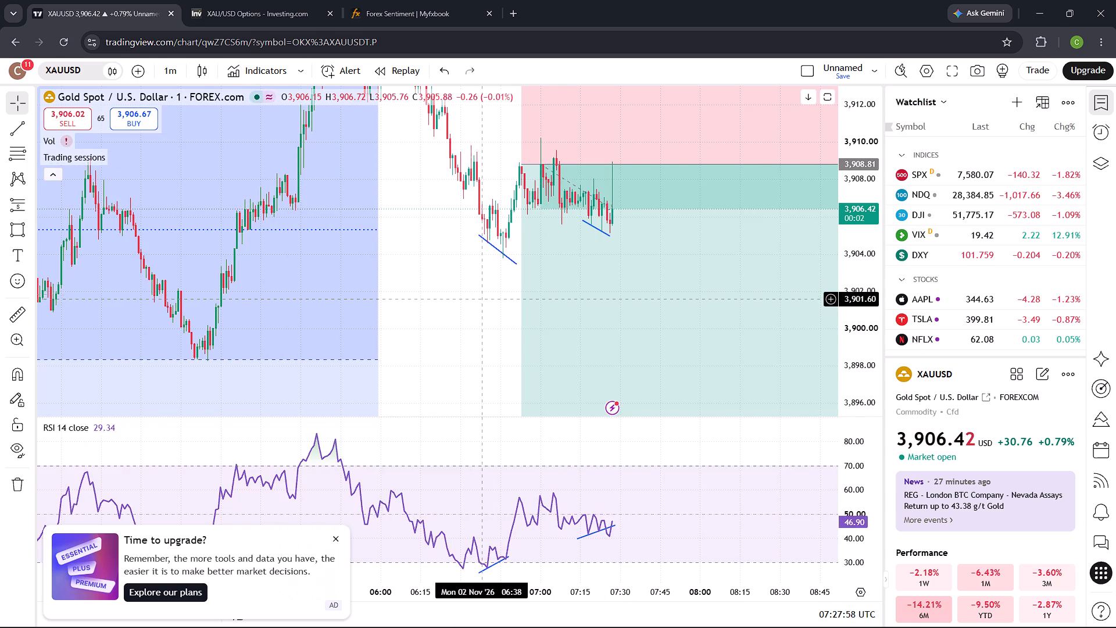
drag(495, 311, 559, 354)
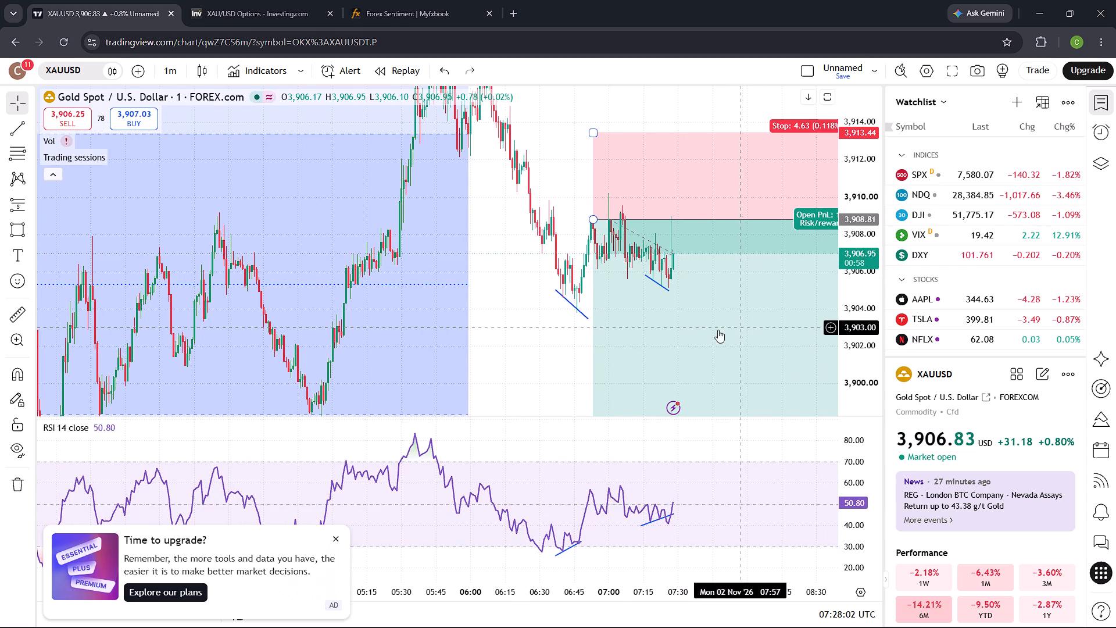
drag(562, 331, 495, 280)
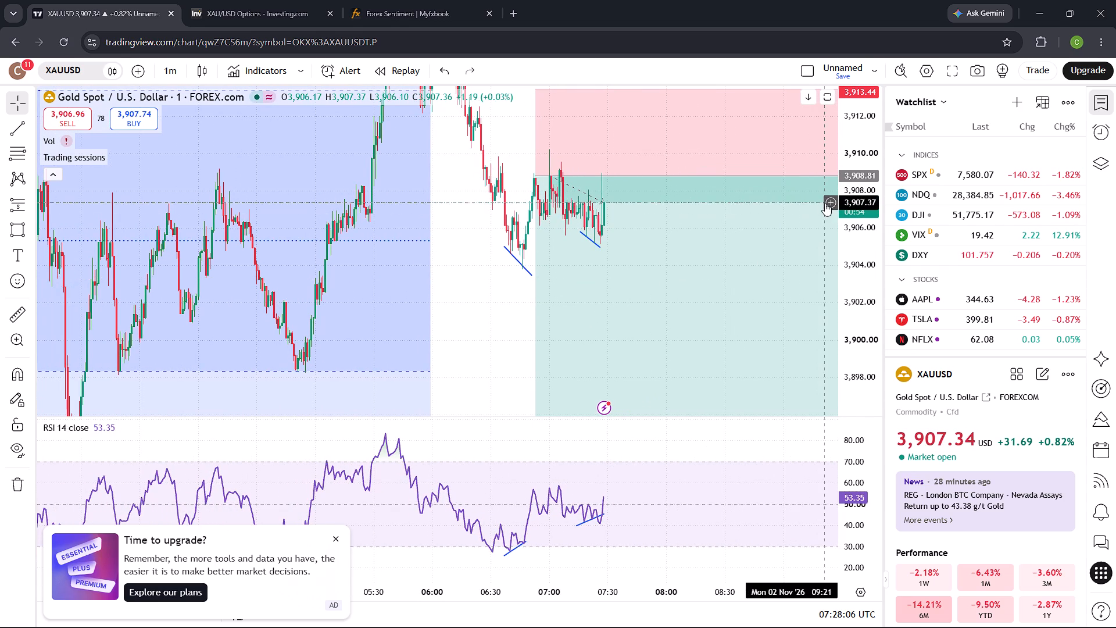
drag(860, 181, 870, 344)
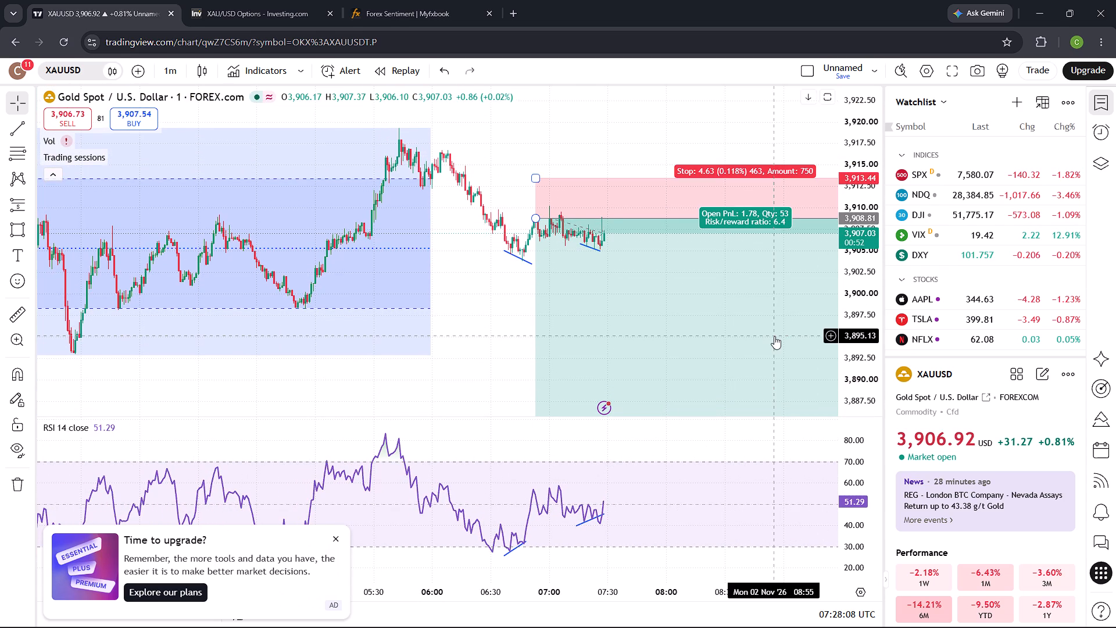
click(774, 336)
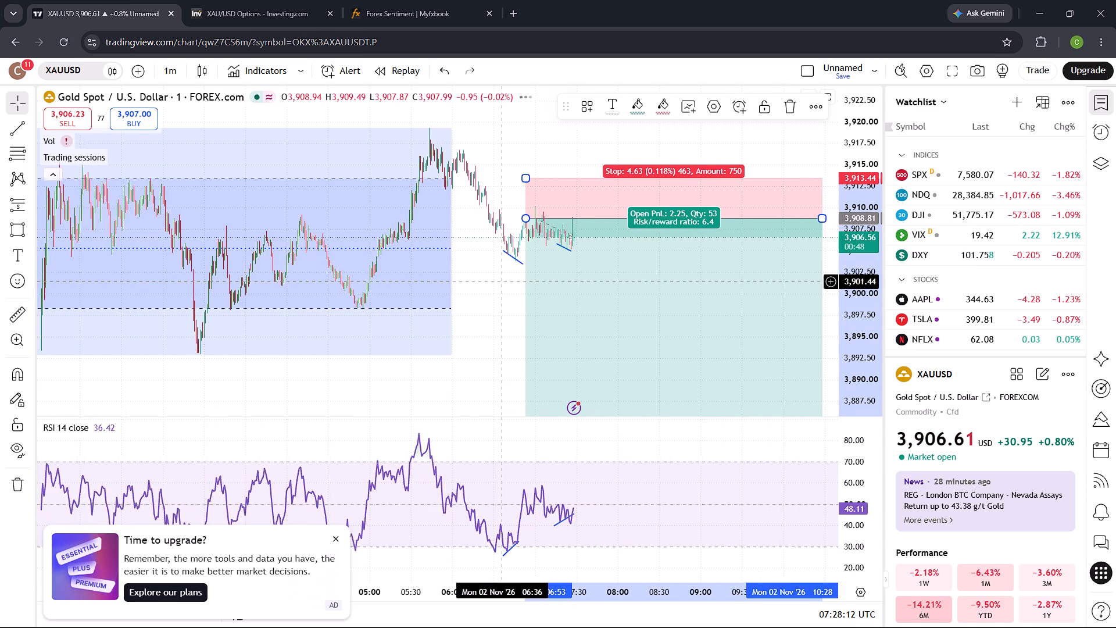
click(172, 72)
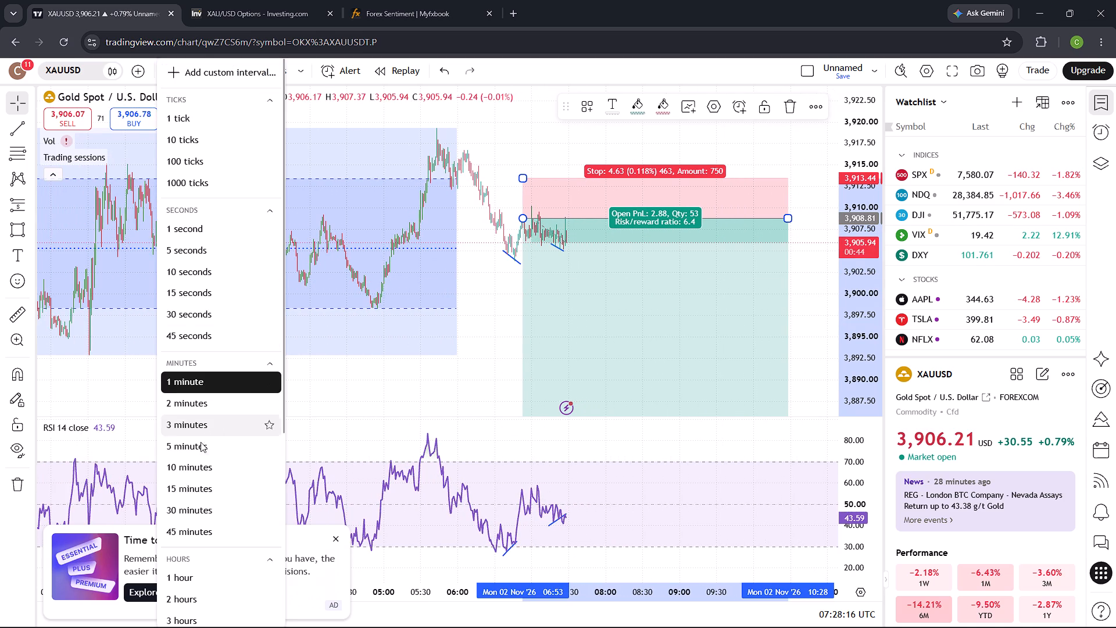
click(198, 445)
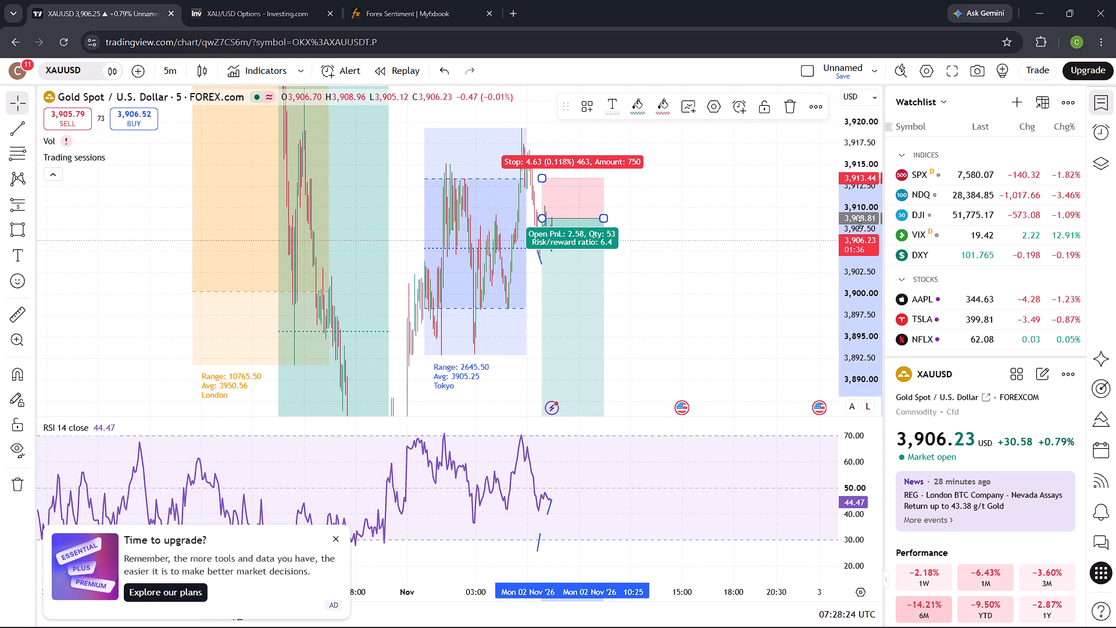
drag(860, 225, 859, 369)
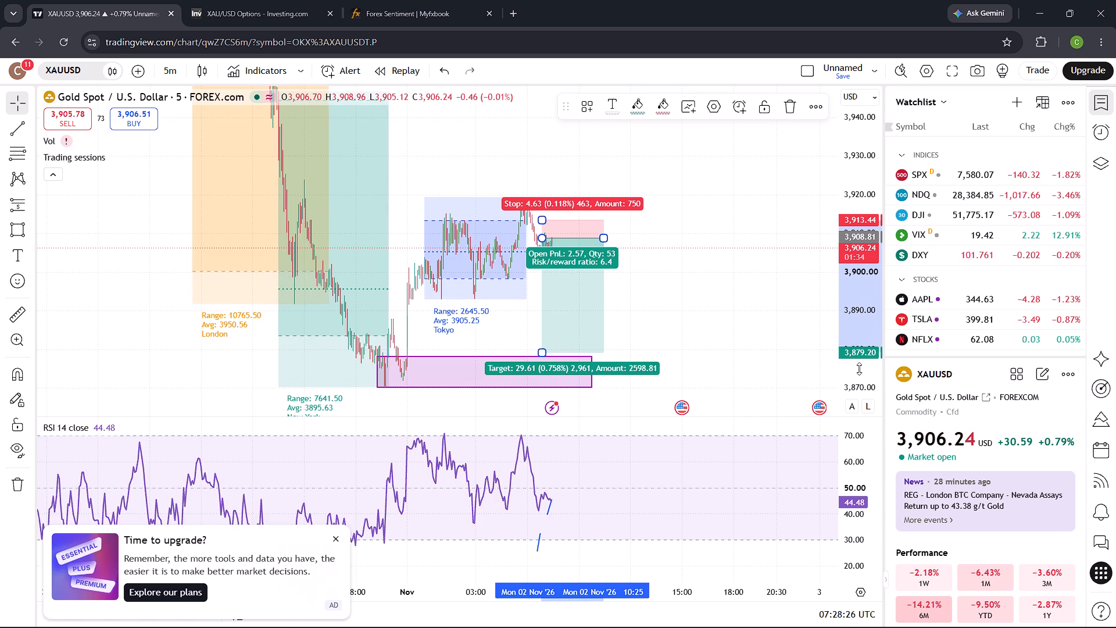
drag(859, 369, 859, 370)
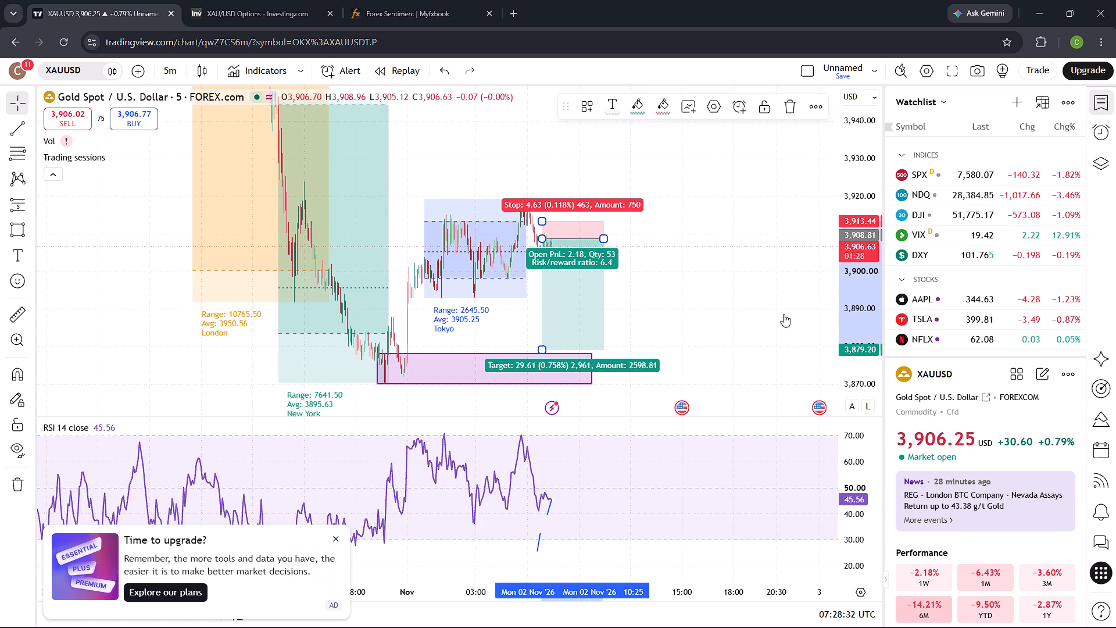
drag(763, 293, 786, 272)
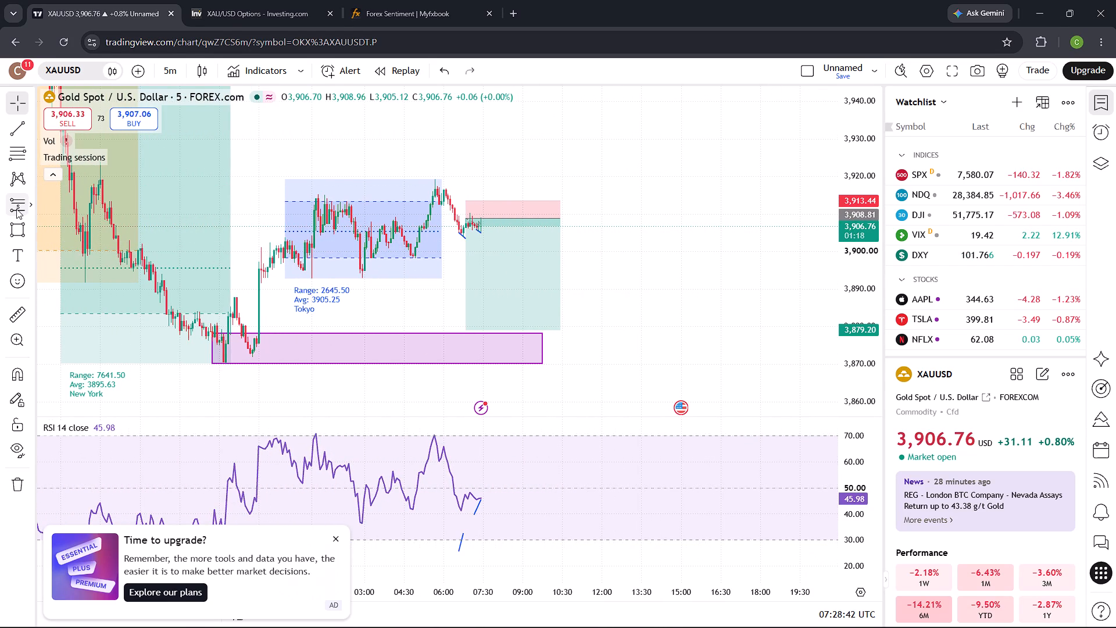
Return the chart to the 1-minute interval and review recent price action around the Tokyo session and the short position.
click(169, 72)
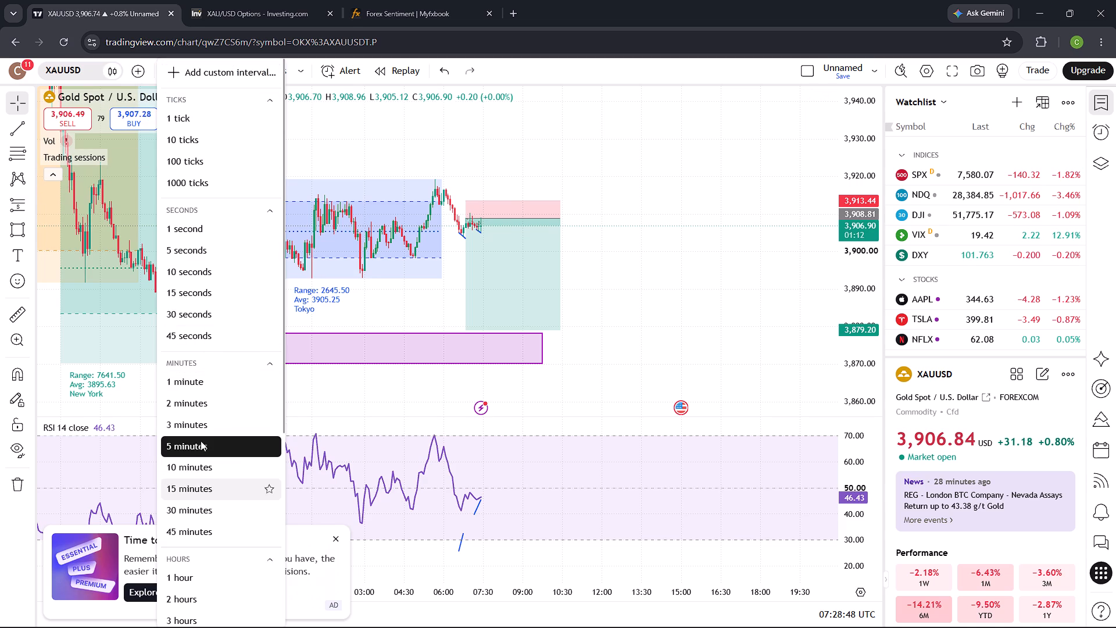
click(208, 386)
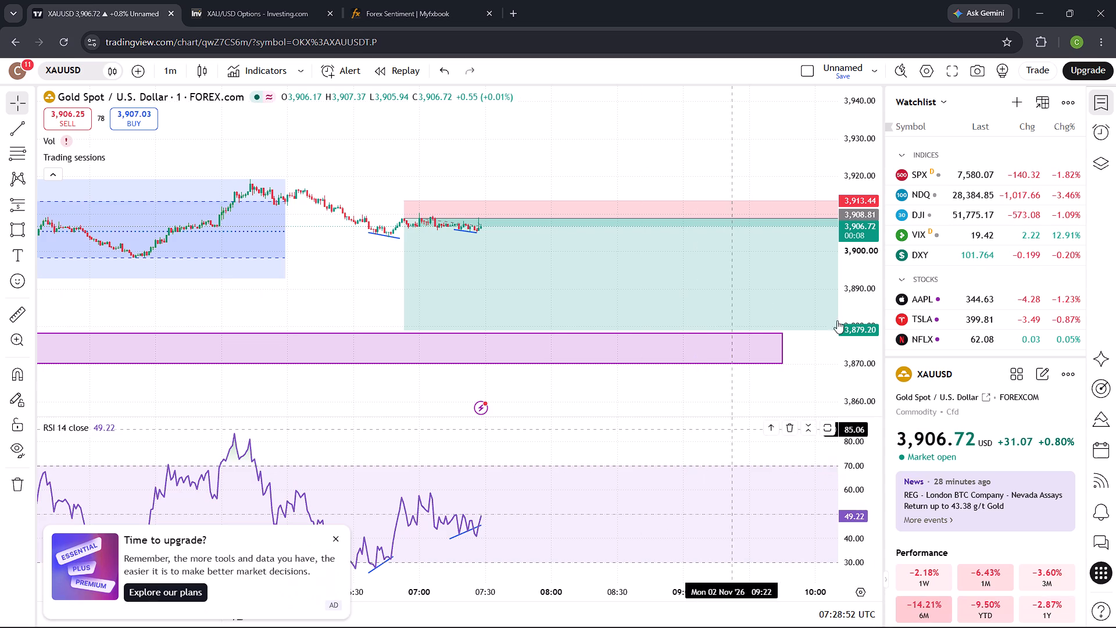
drag(870, 297, 875, 170)
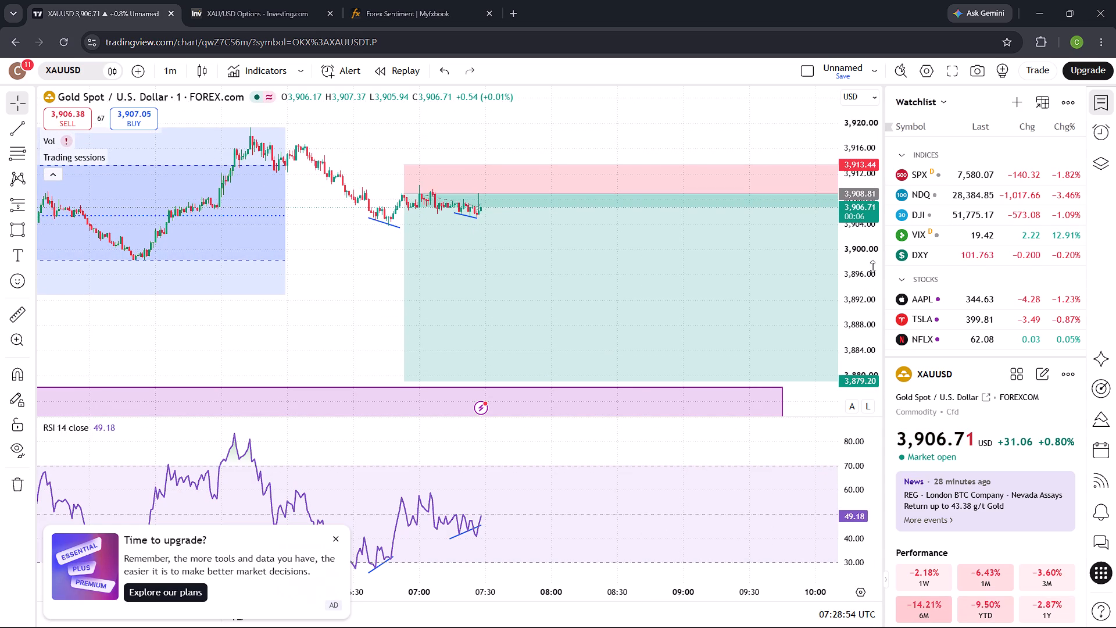
drag(867, 270, 866, 202)
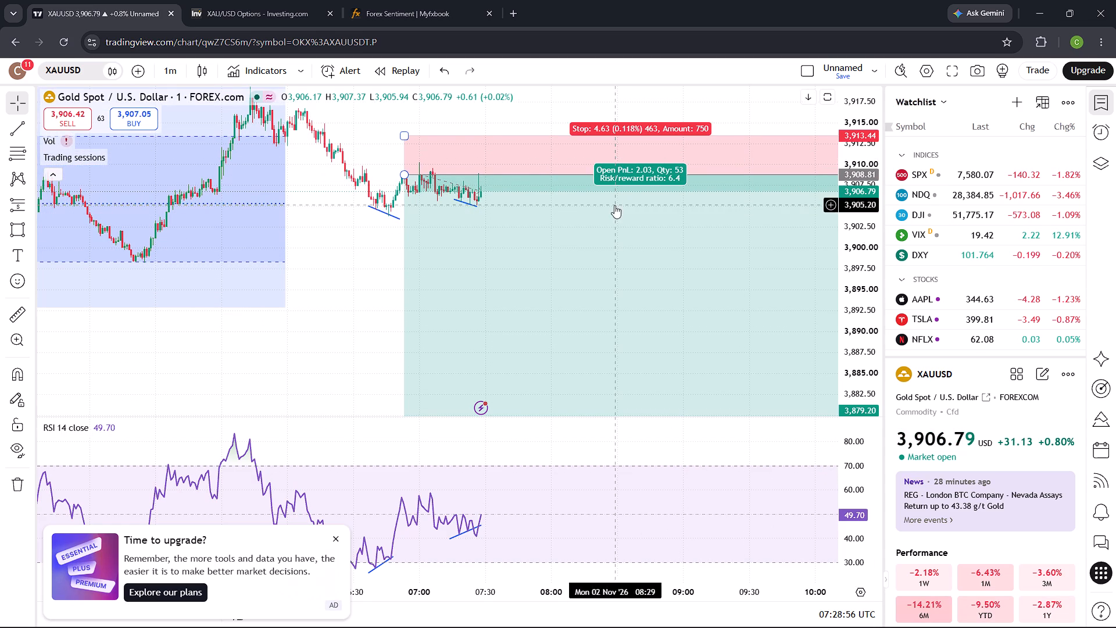
drag(378, 262, 360, 284)
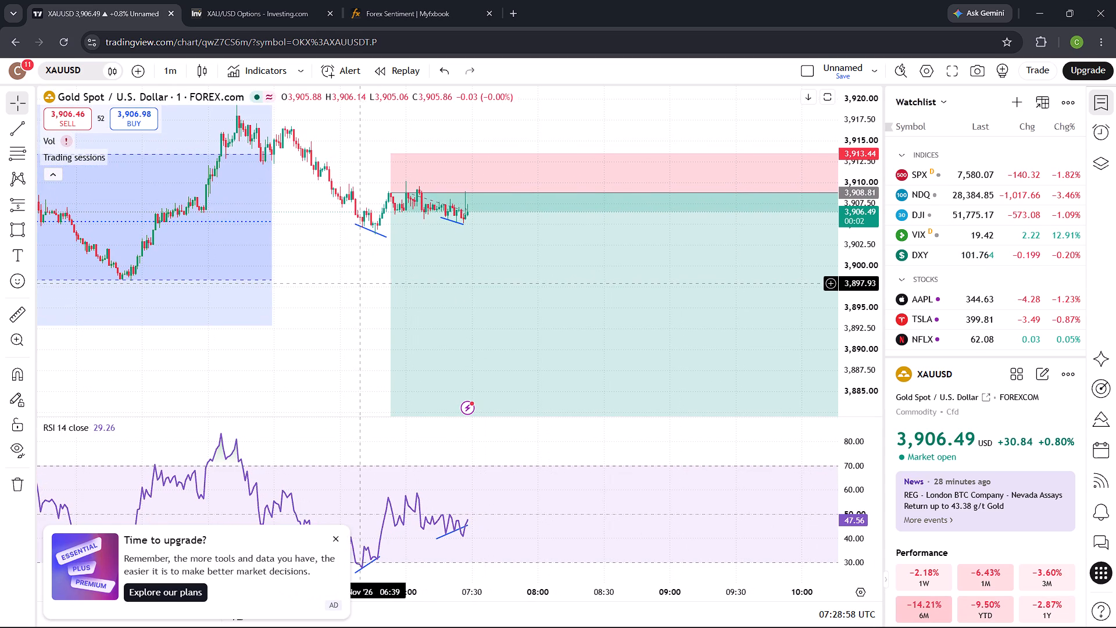
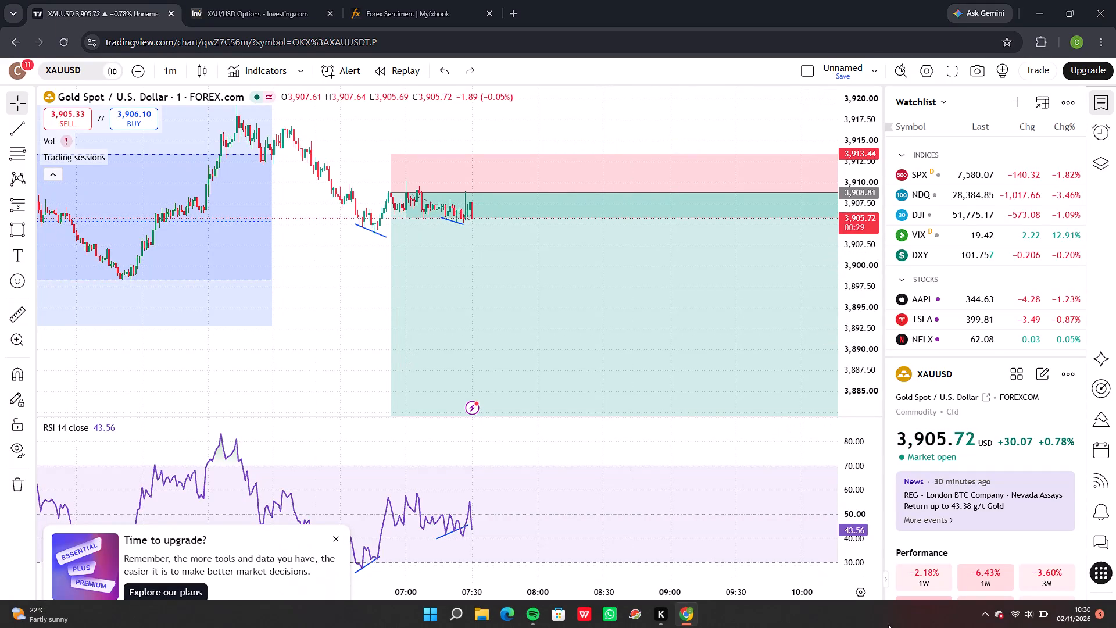
Switch to the Investing.com XAU/USD Options page to check the overnight put and call options by strike.
click(252, 15)
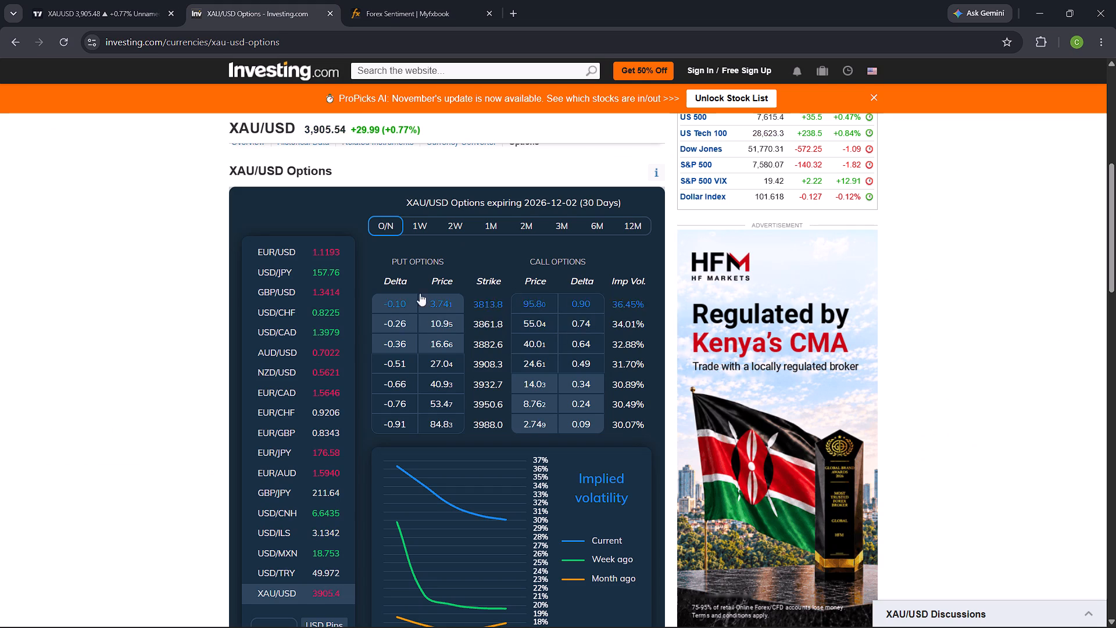
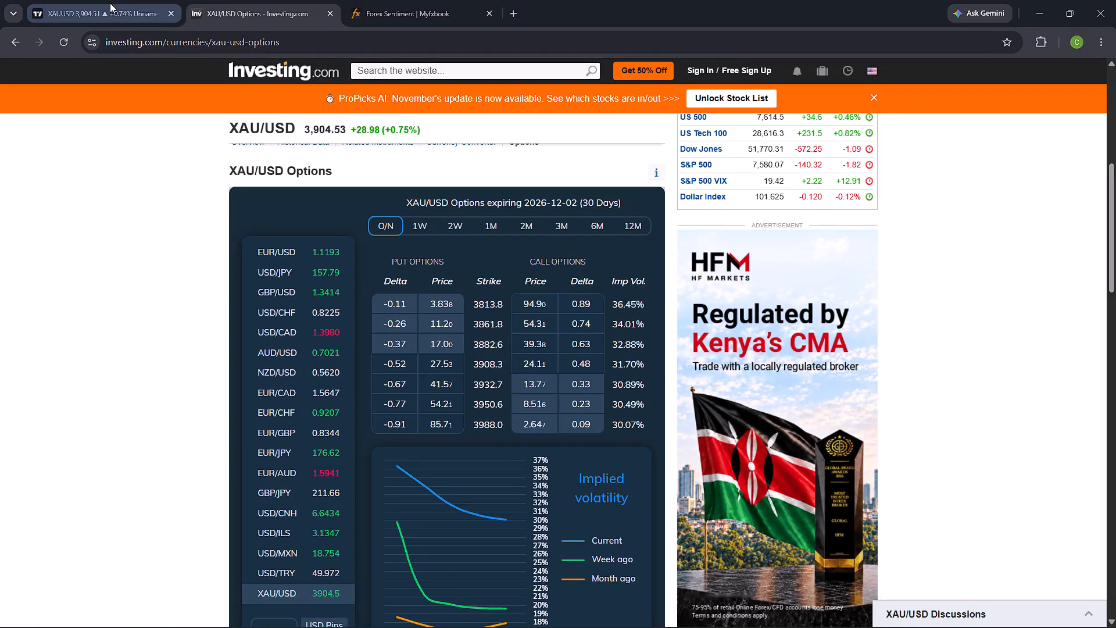
Switch back to the TradingView gold chart and delete the short position drawing from the 1-minute chart.
click(110, 3)
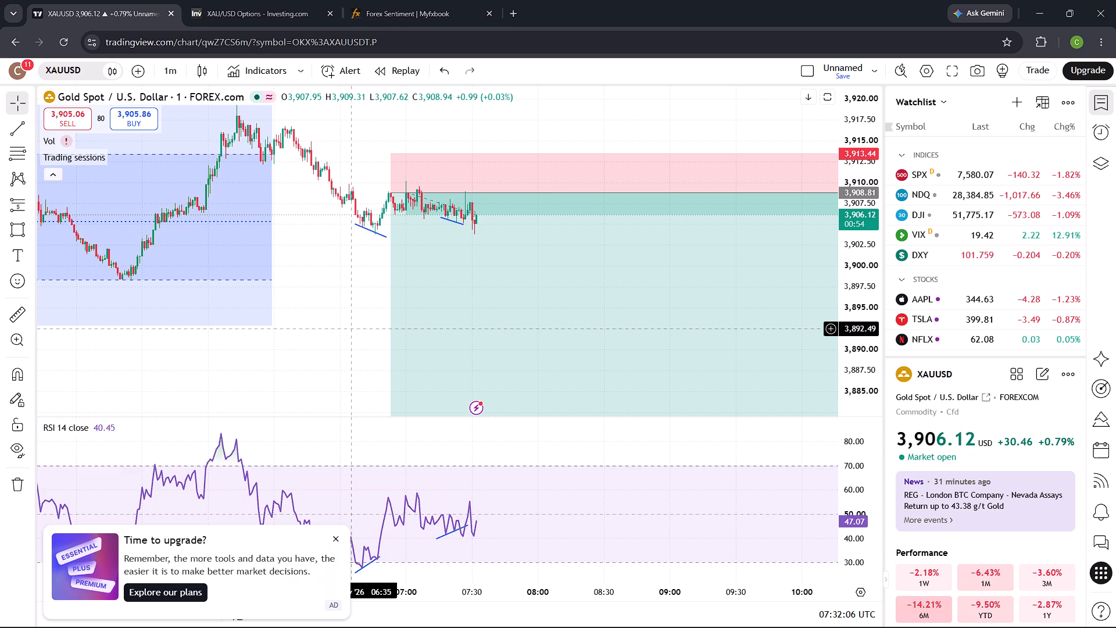
click(503, 350)
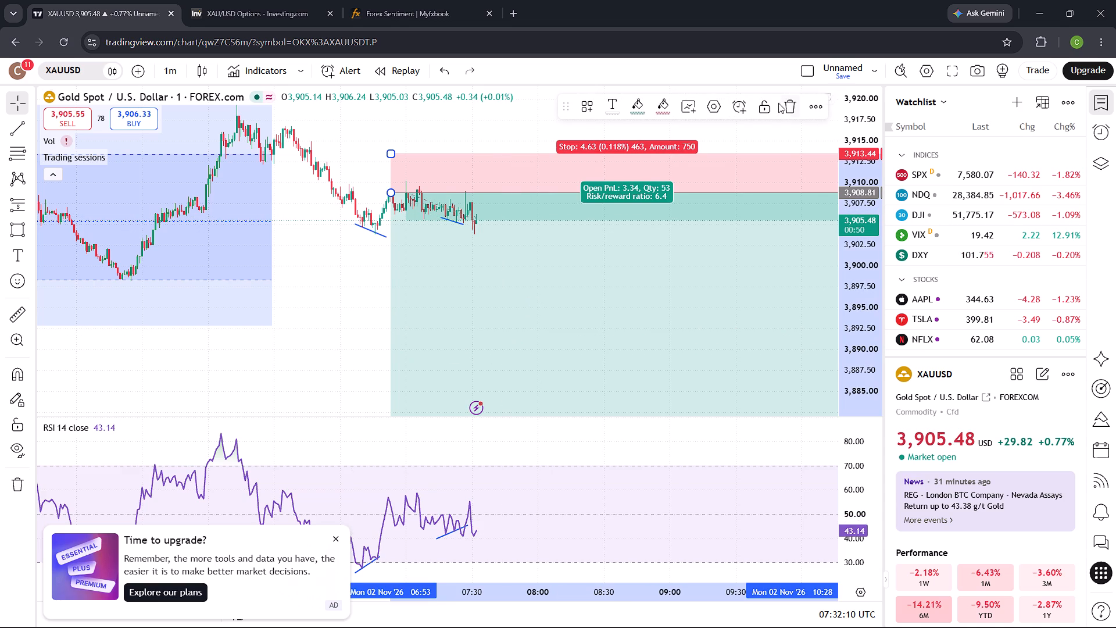
click(785, 109)
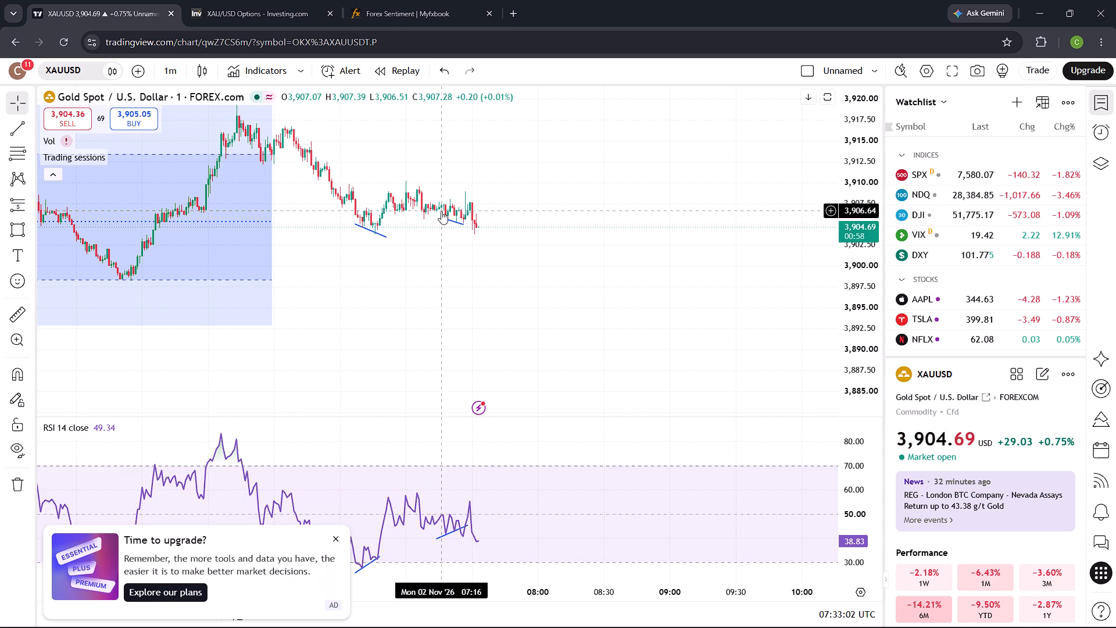
Dismiss the upgrade advertisement covering the RSI pane.
click(331, 533)
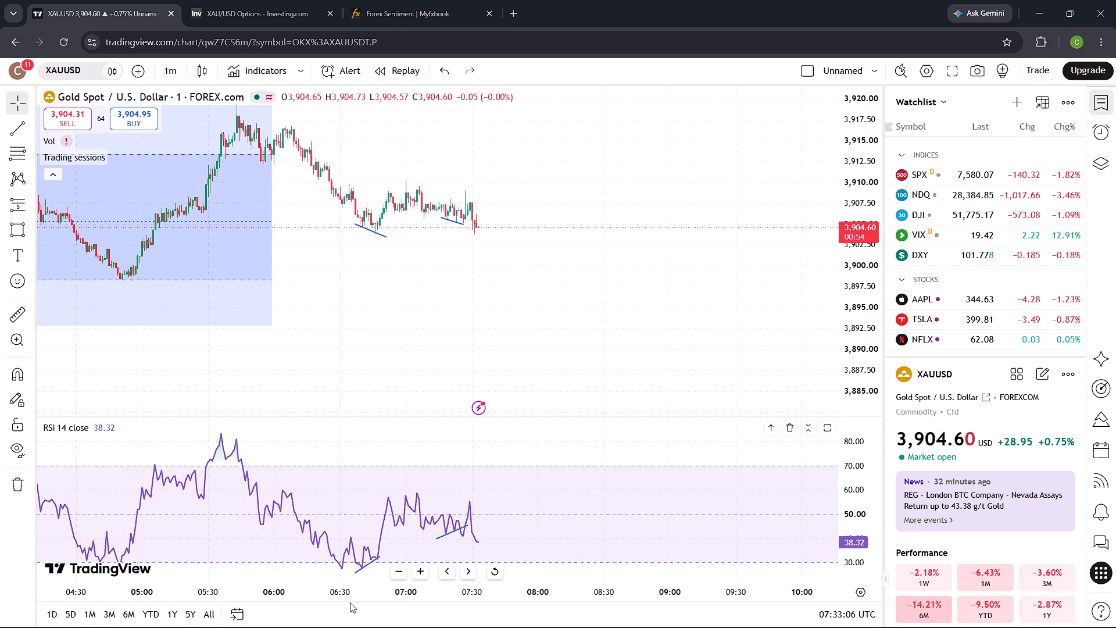
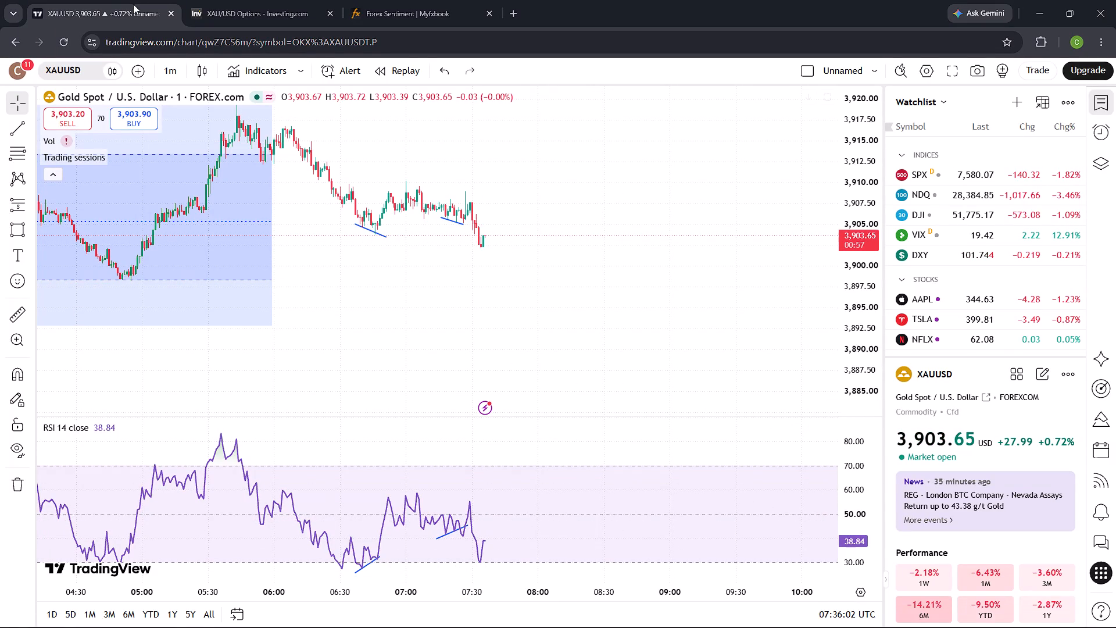
Switch to the Investing.com XAU/USD options page to examine the put and call strikes, deltas and implied volatility.
click(231, 5)
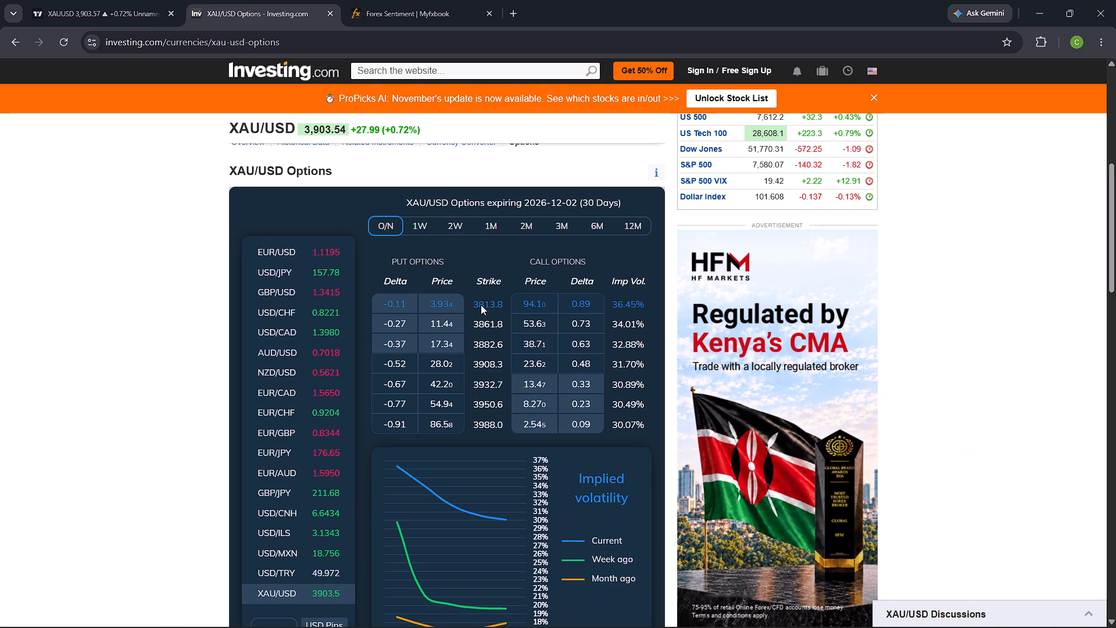
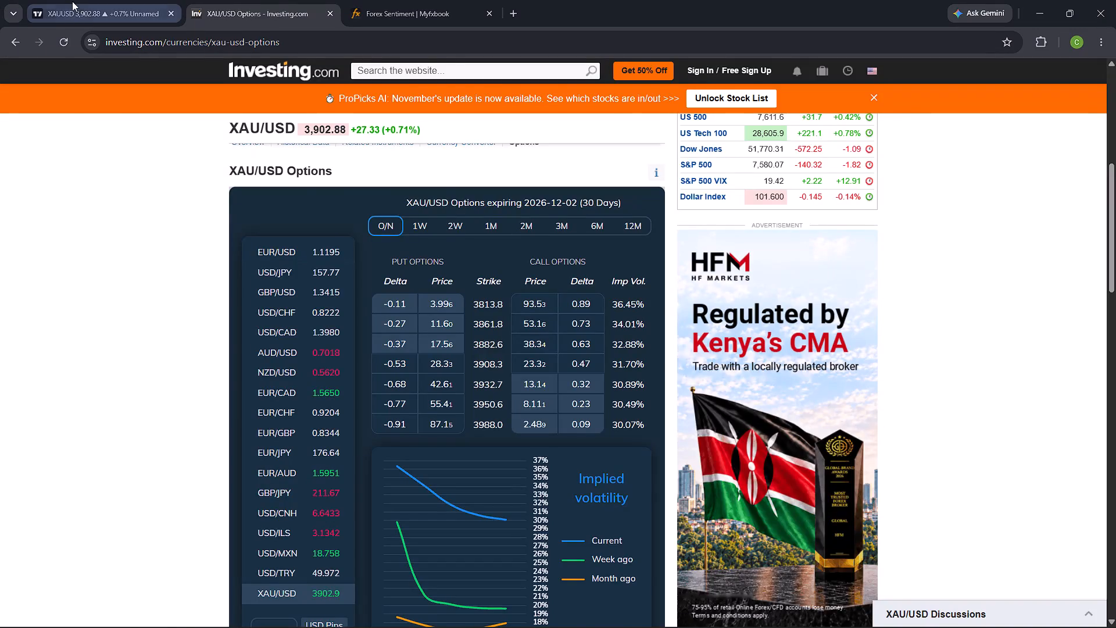
Back on the TradingView gold chart, realign both ends of the most recent RSI divergence line, from about 41.97 to 41.15 at 07:29.
click(77, 2)
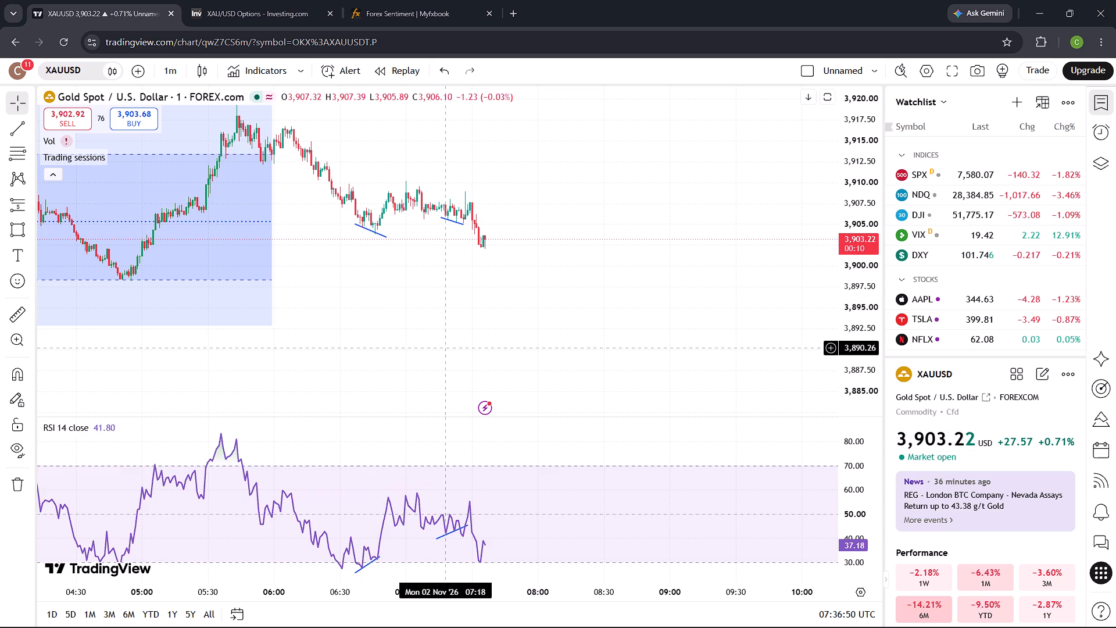
scroll(453, 426, up, 1)
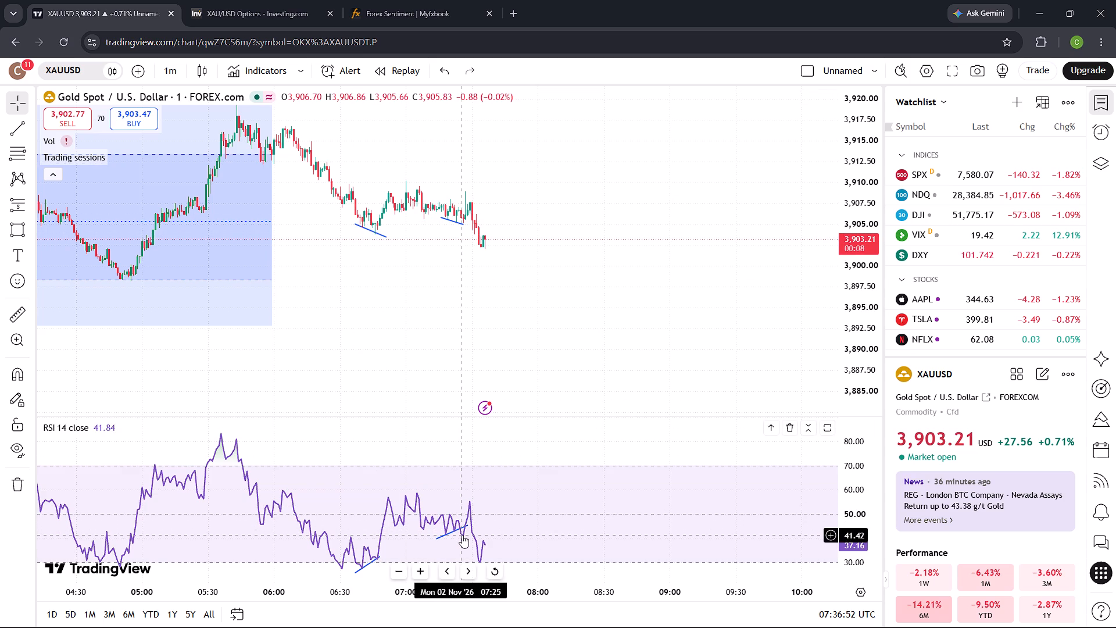
drag(468, 526, 470, 533)
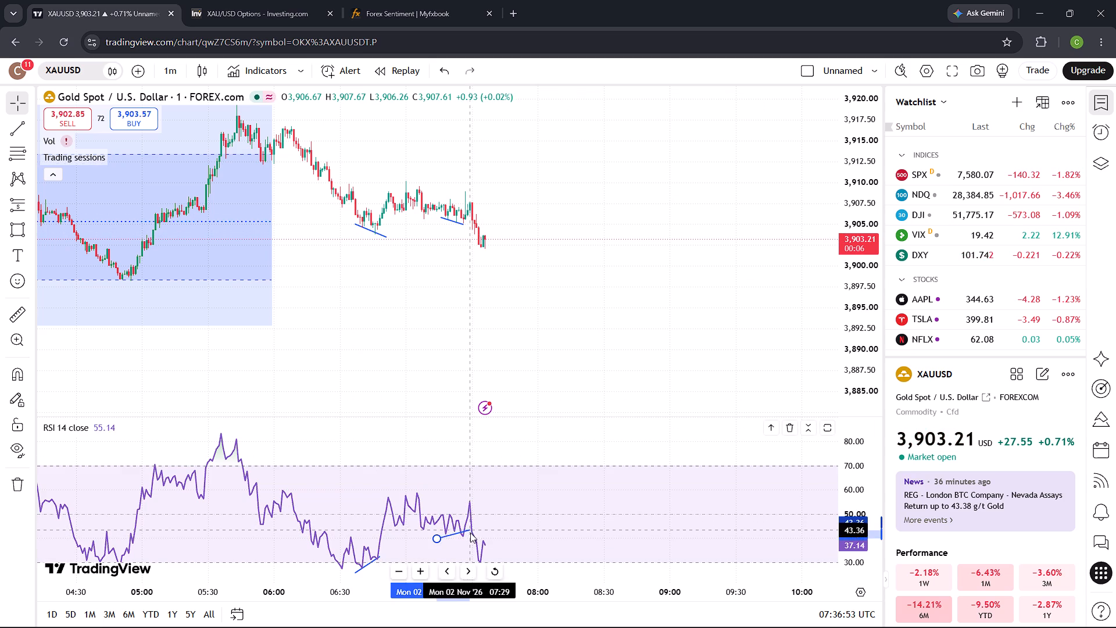
drag(470, 533, 470, 536)
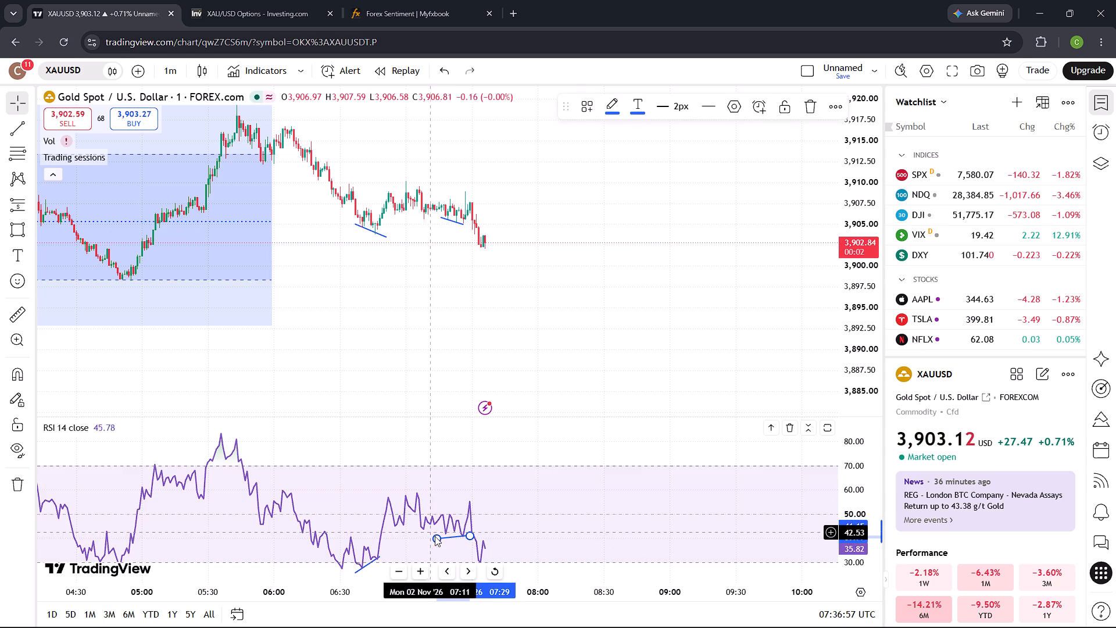
drag(438, 541, 437, 534)
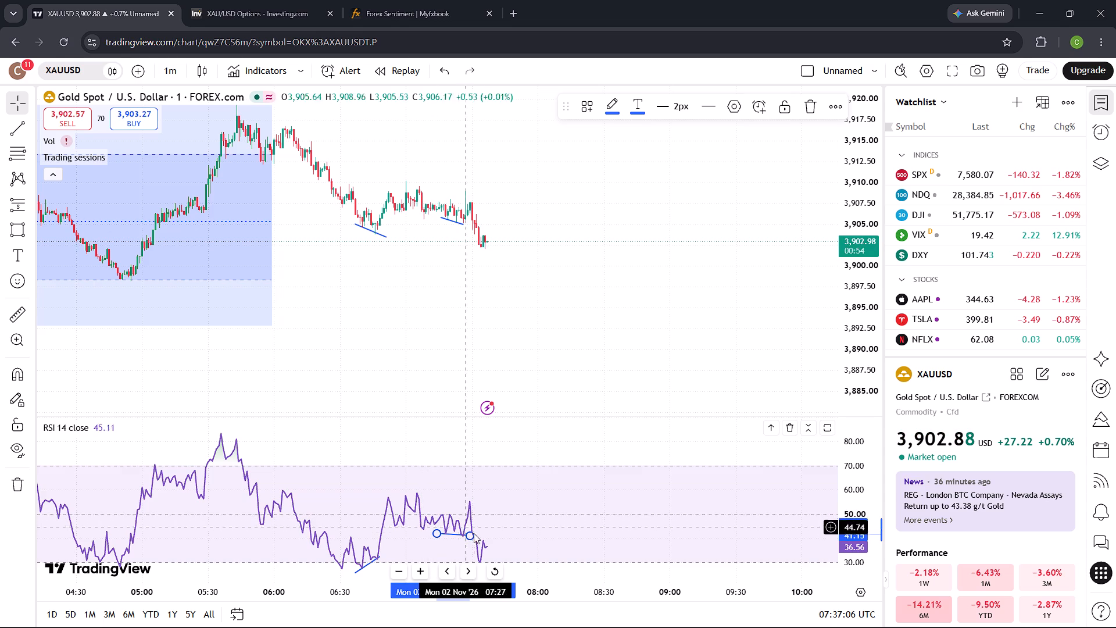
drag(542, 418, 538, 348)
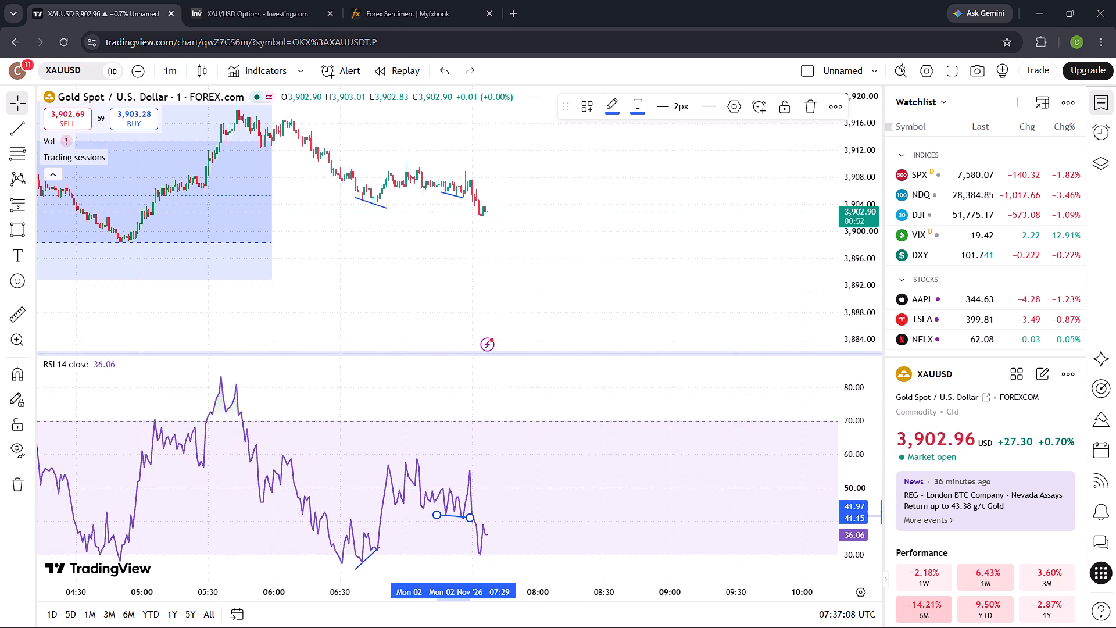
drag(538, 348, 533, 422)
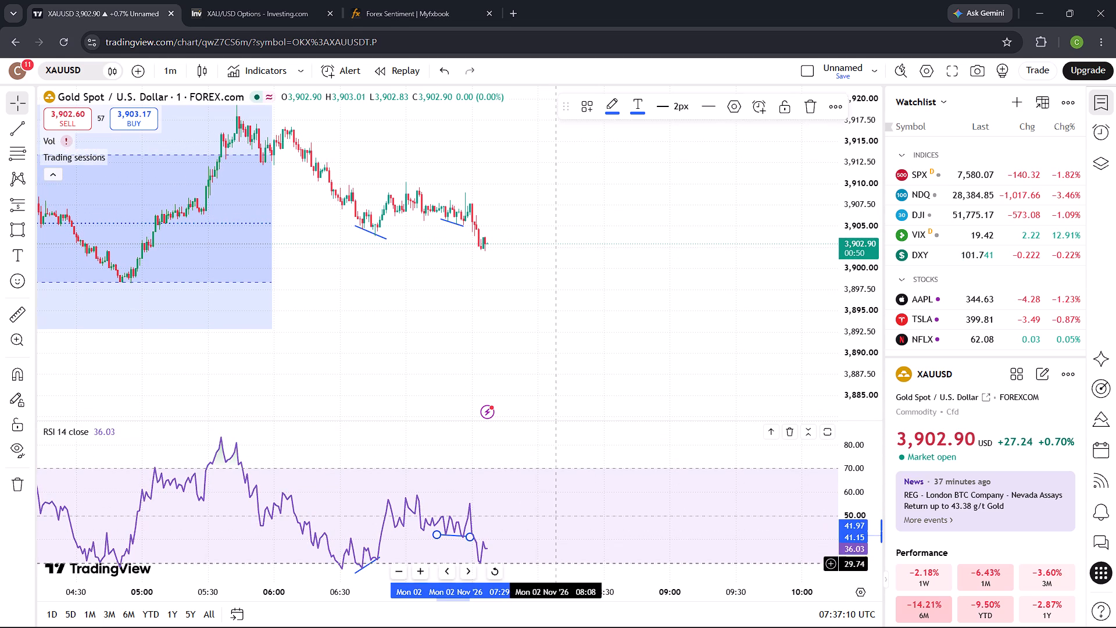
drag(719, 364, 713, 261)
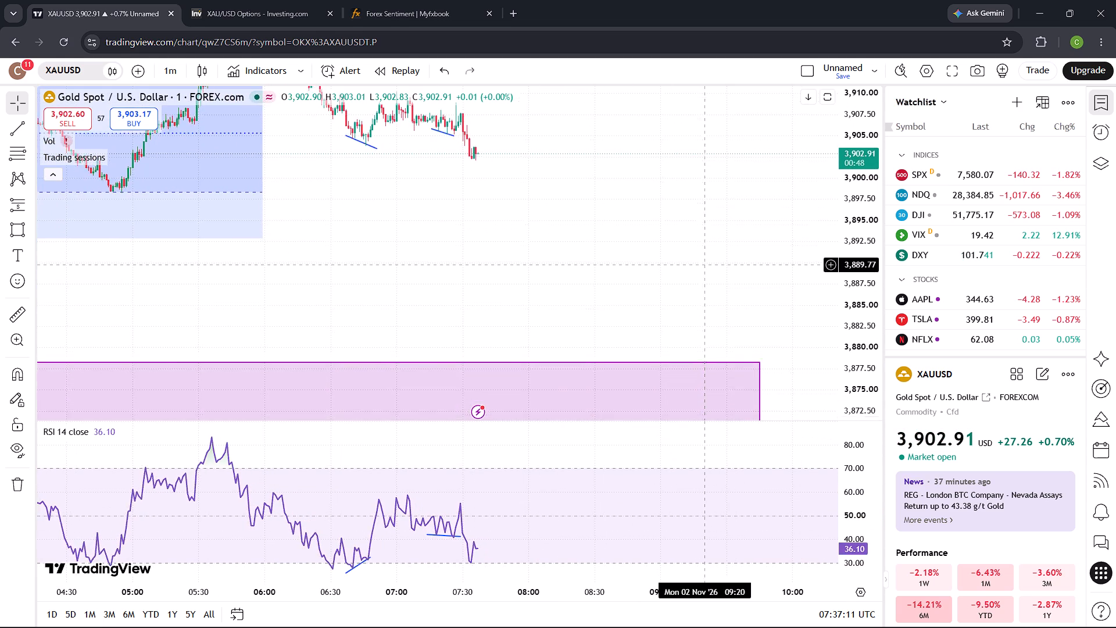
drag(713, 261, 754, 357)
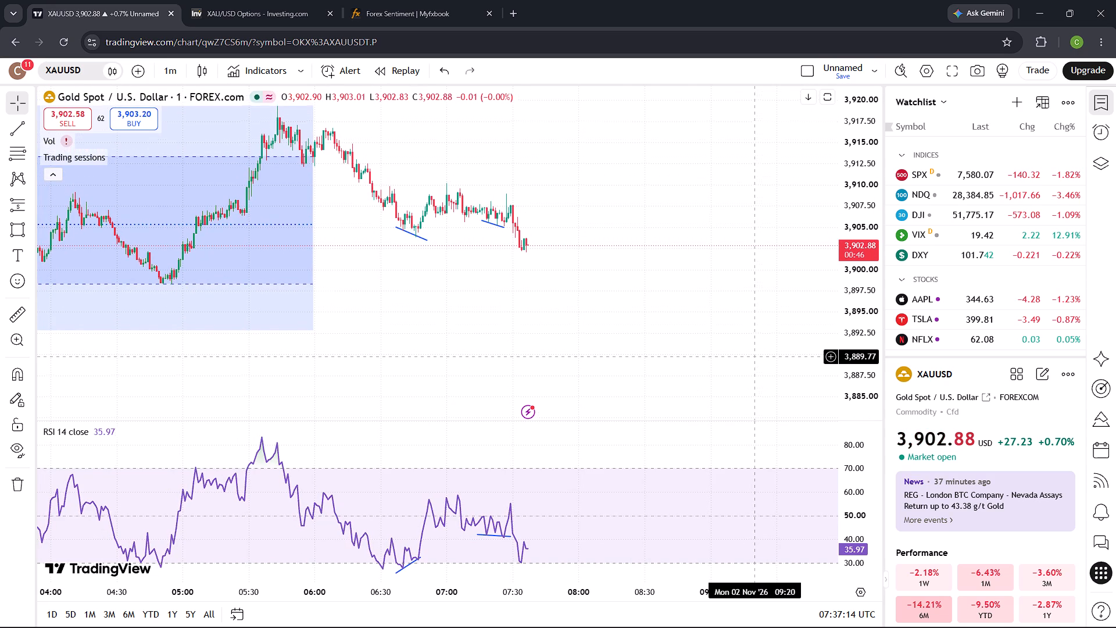
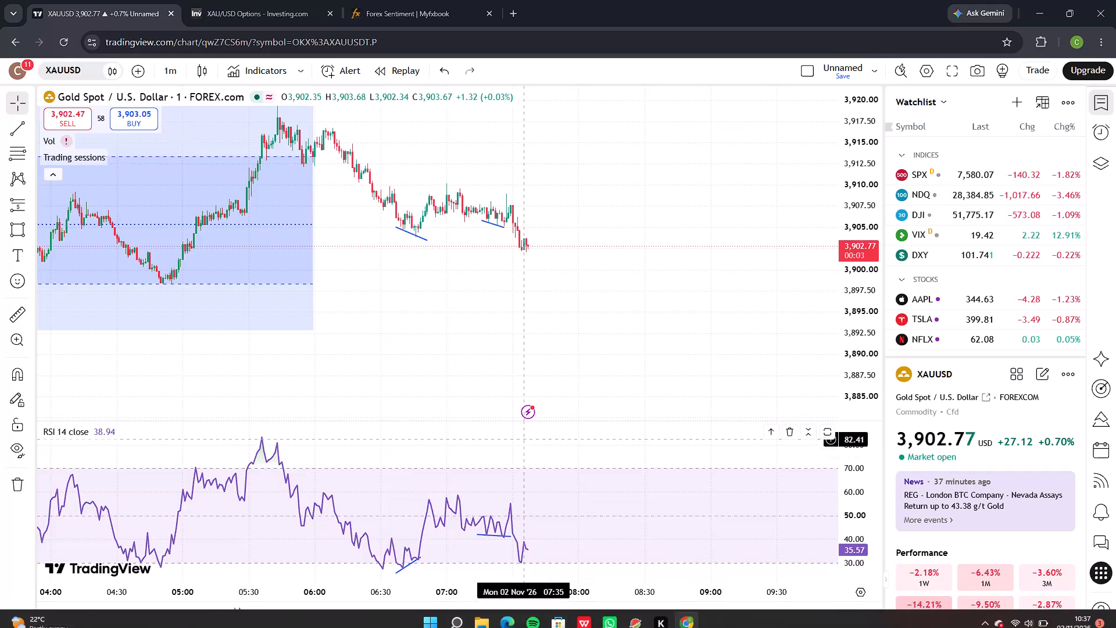
Add a horizontal ray below the current gold price, starting at 07:26, and set its price to 3882.60.
click(30, 135)
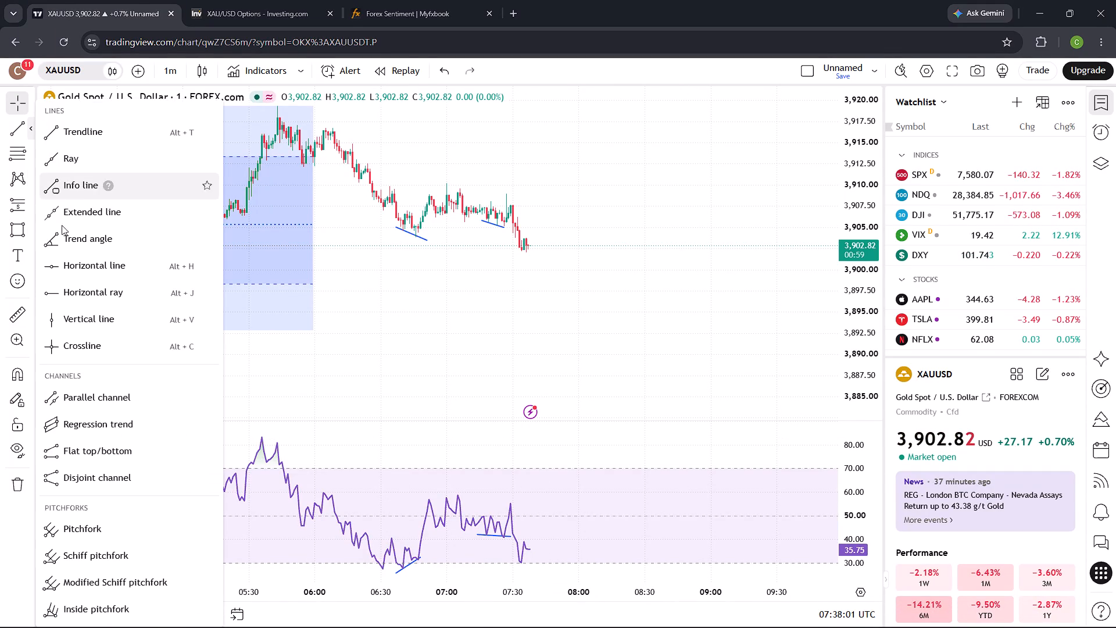
click(65, 290)
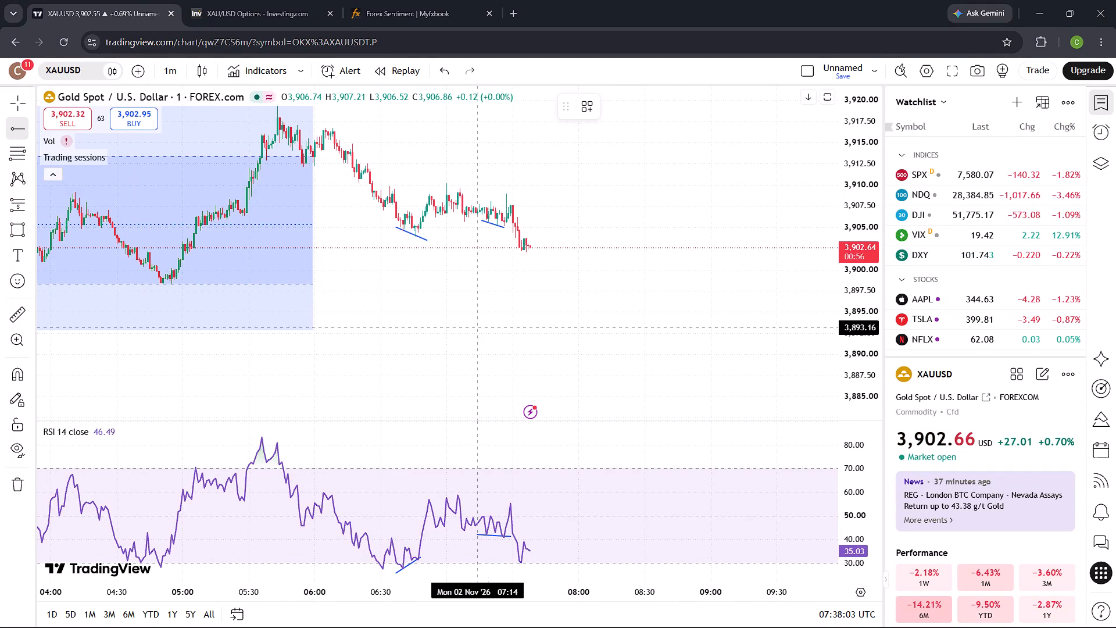
click(505, 338)
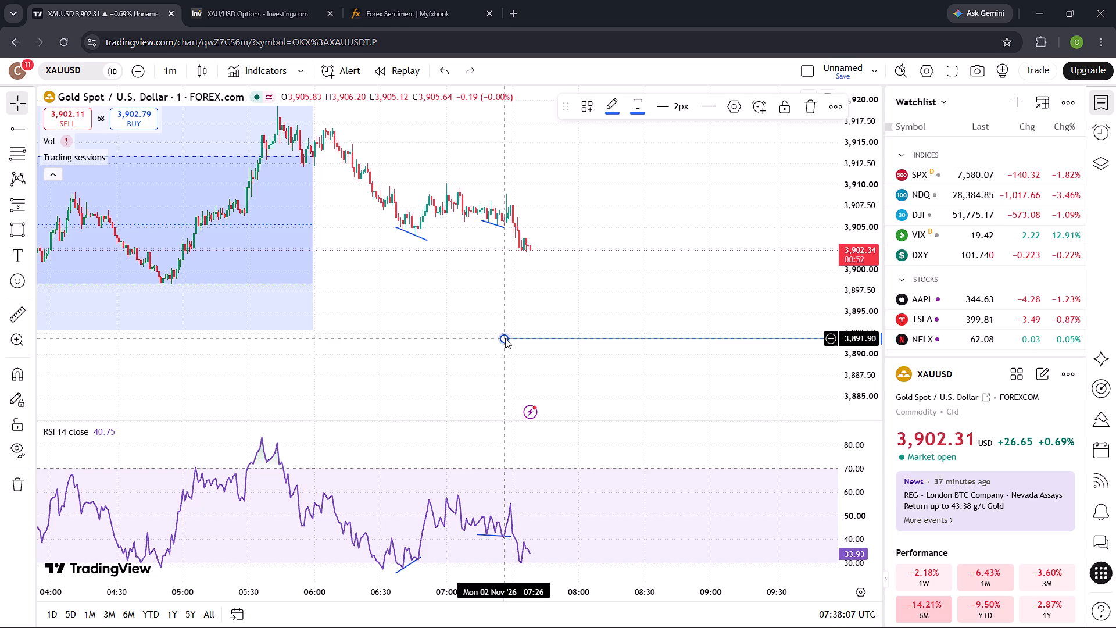
click(739, 107)
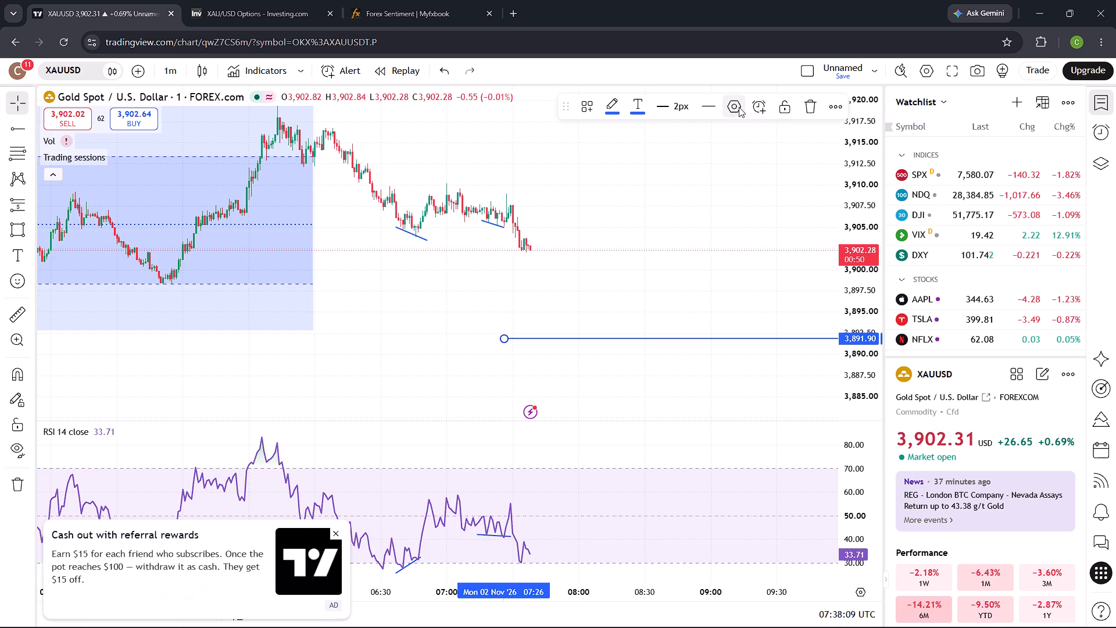
click(739, 107)
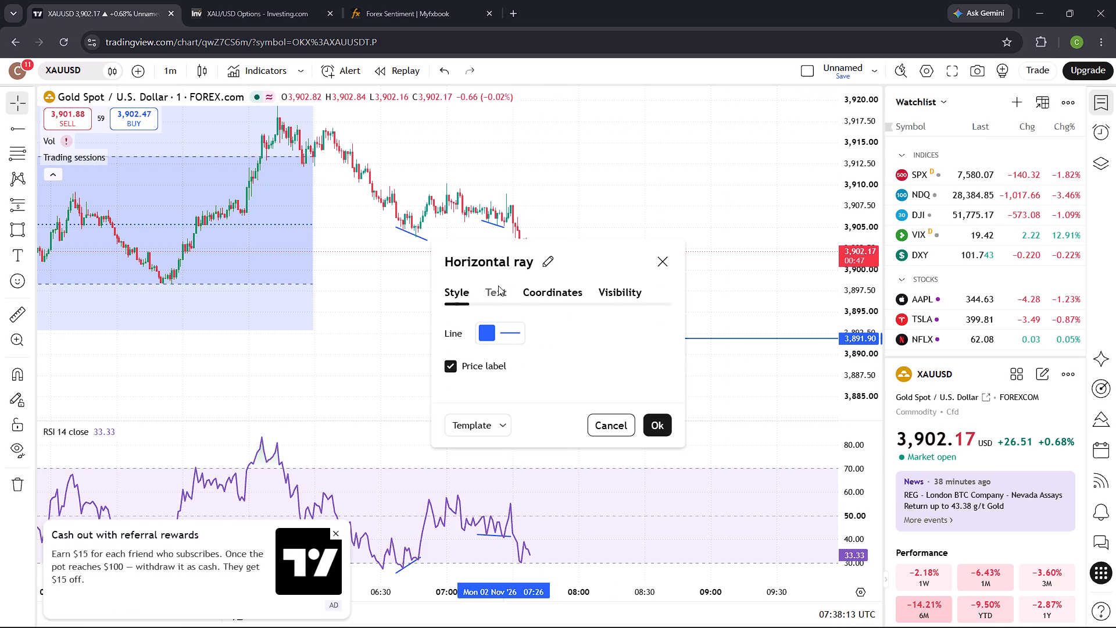
click(498, 286)
click(548, 290)
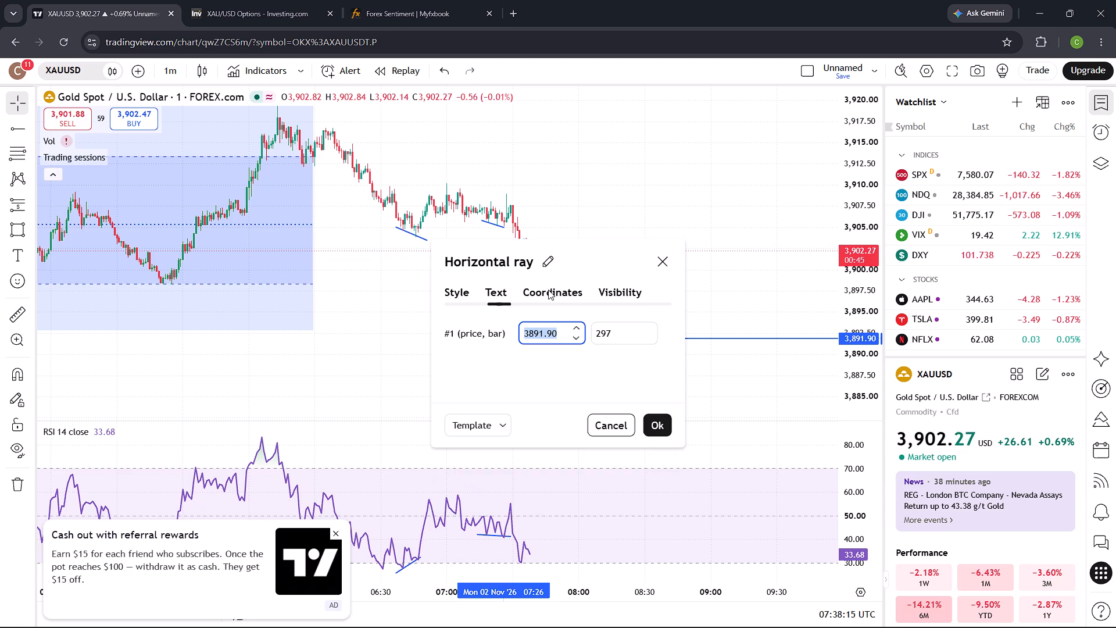
click(553, 334)
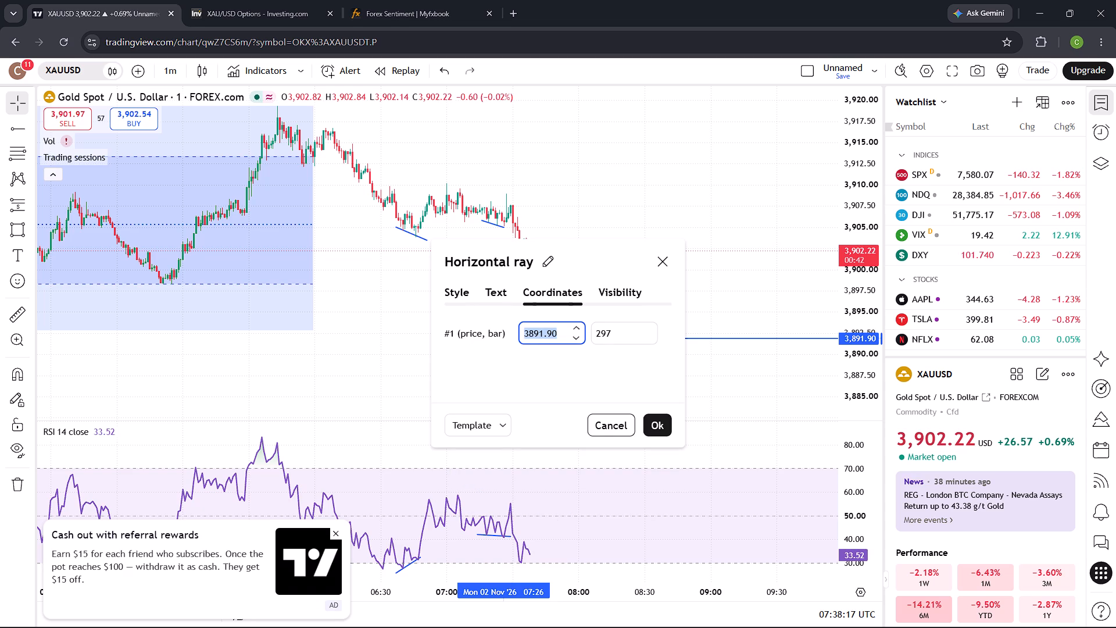
key(BackSpace)
key(BackSpace)
key(BackSpace)
key(BackSpace)
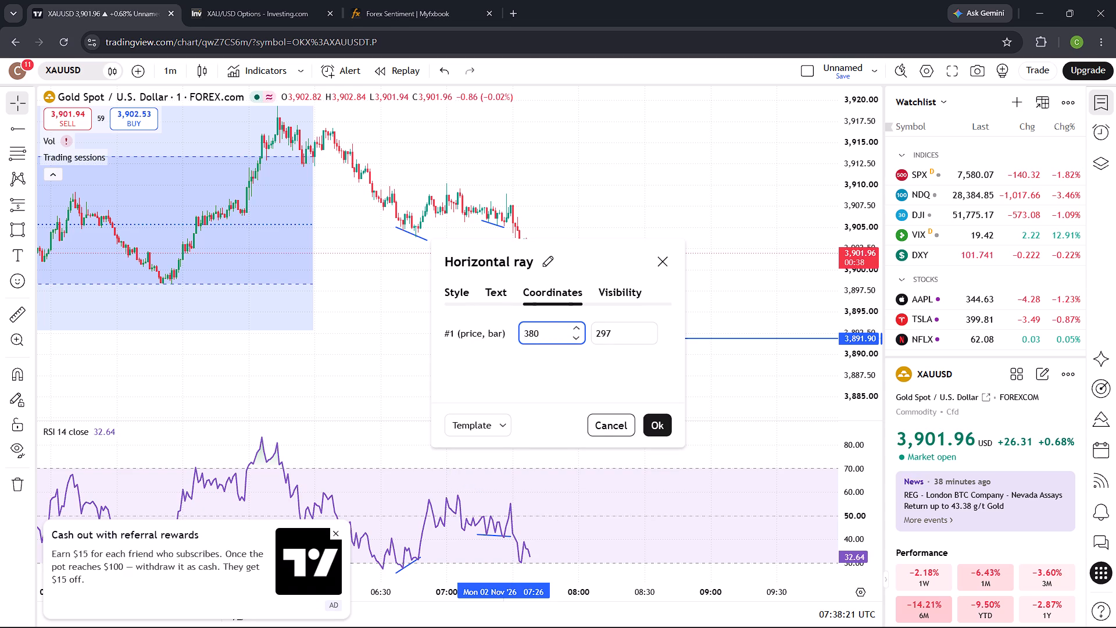
key(8)
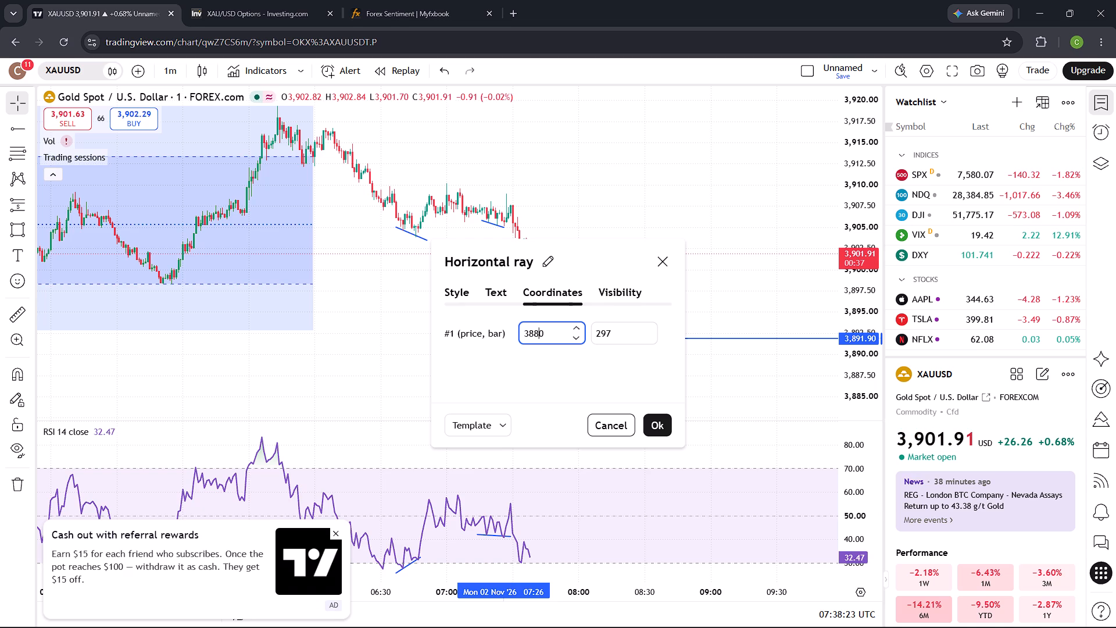
key(2)
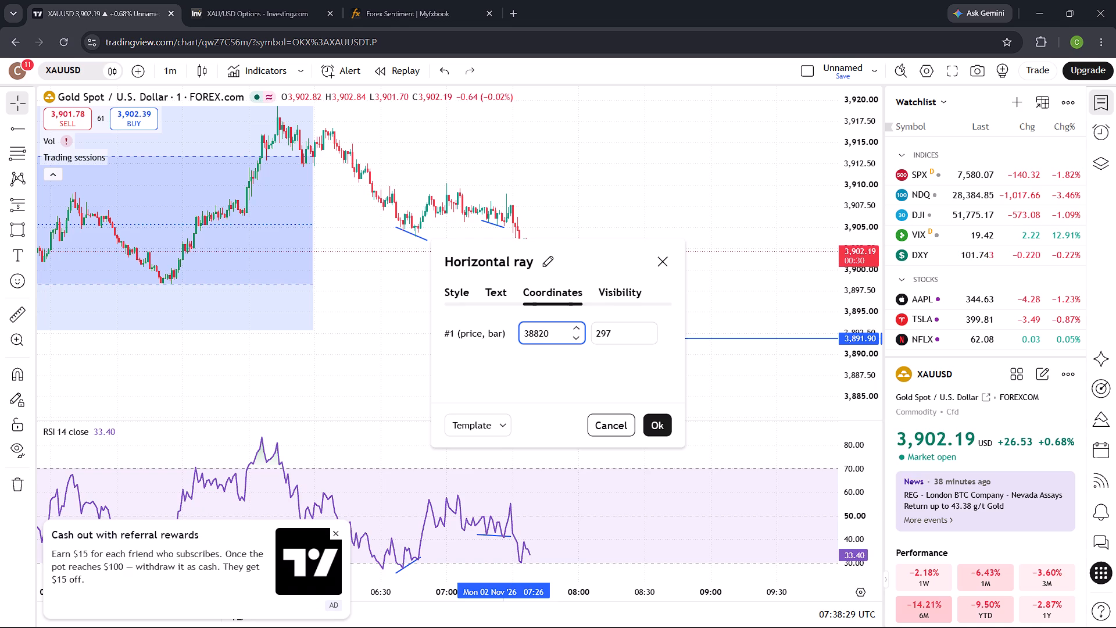
key(period)
key(6)
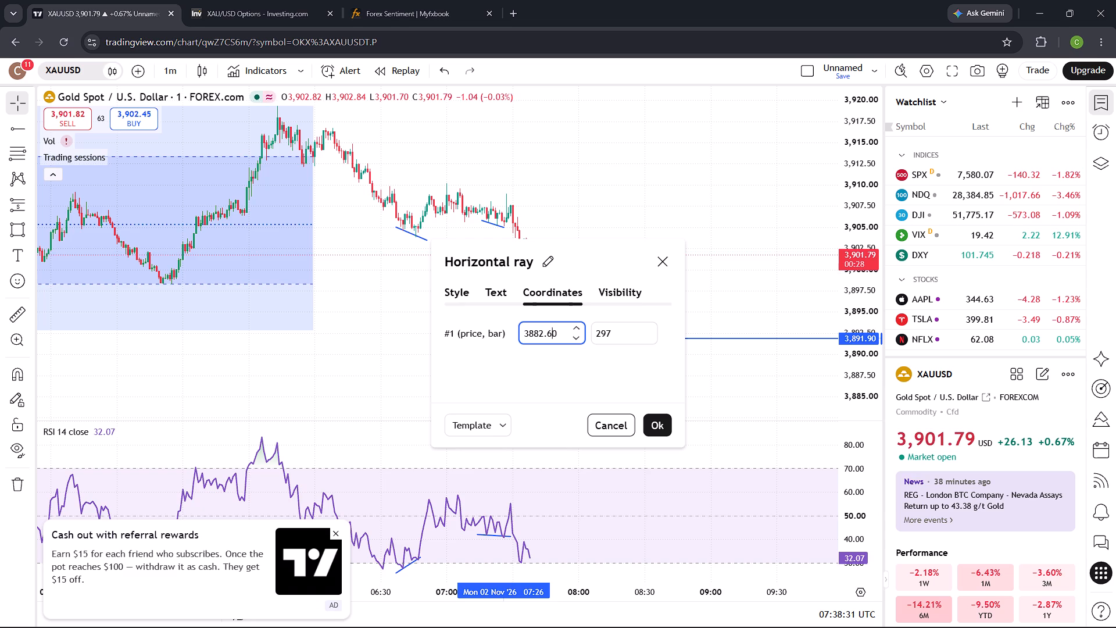
key(Return)
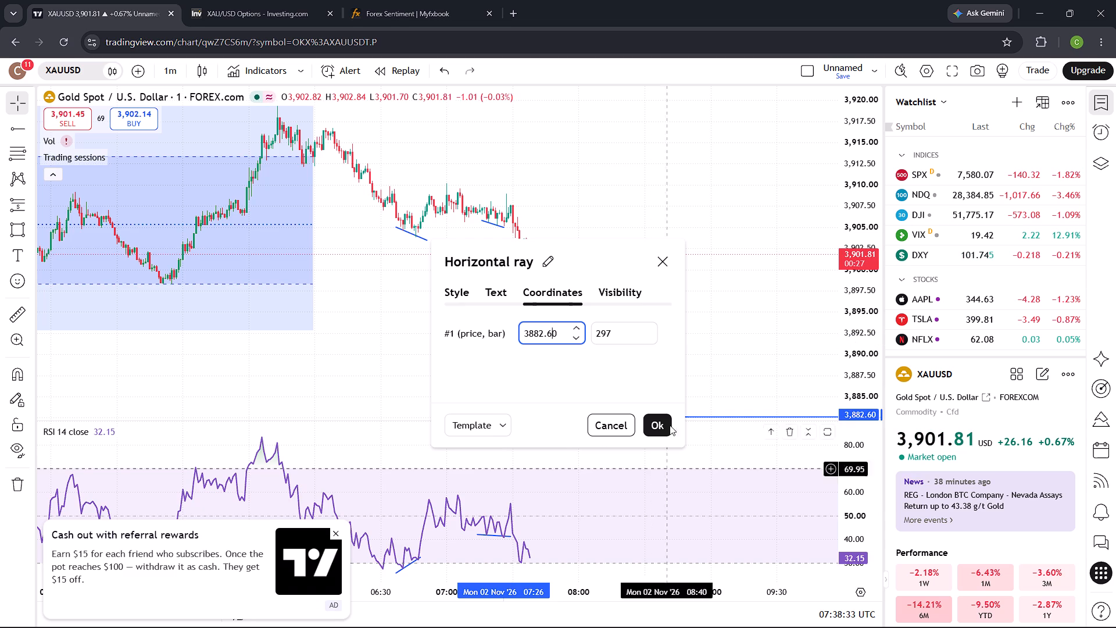
click(651, 423)
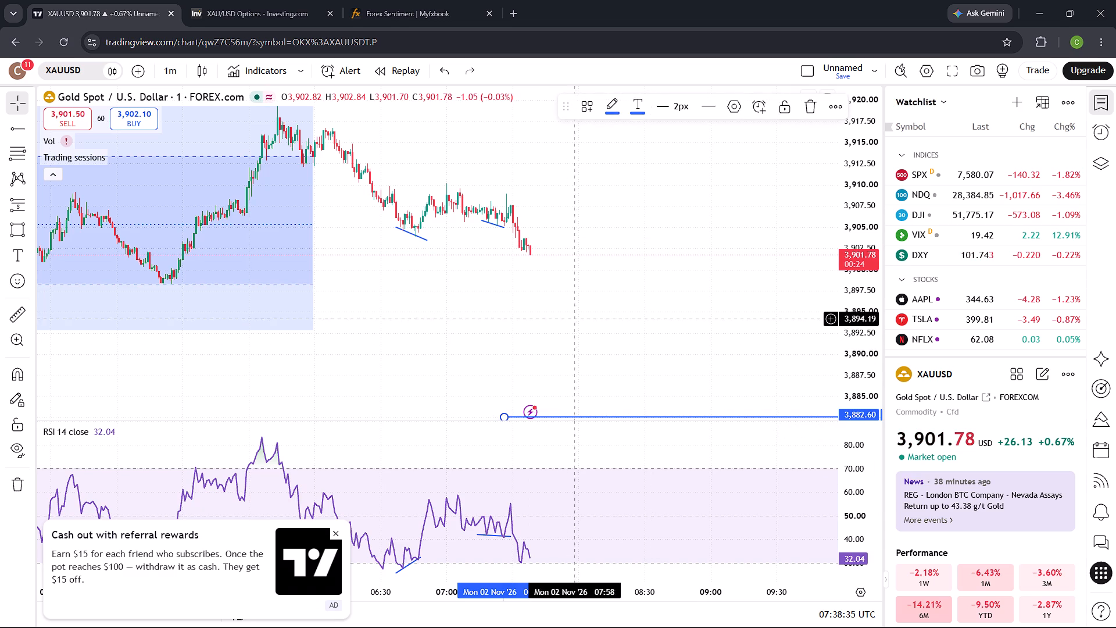
Add a second horizontal ray below the purple zone, starting at 07:18, with its price set to 3861.80.
drag(875, 219, 886, 314)
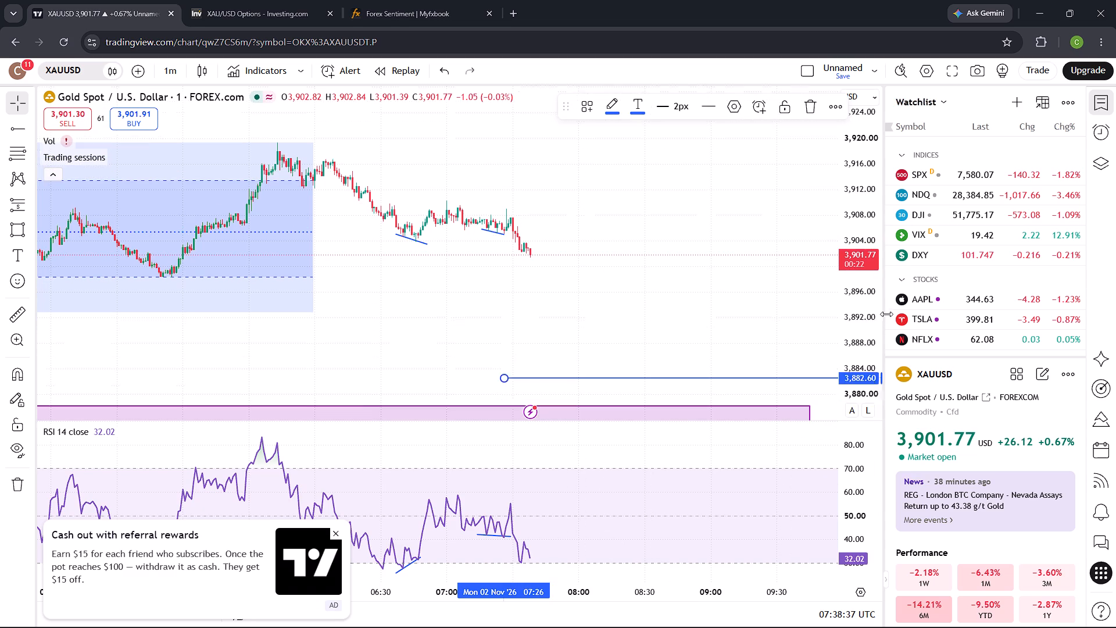
drag(886, 314, 886, 316)
drag(736, 298, 742, 213)
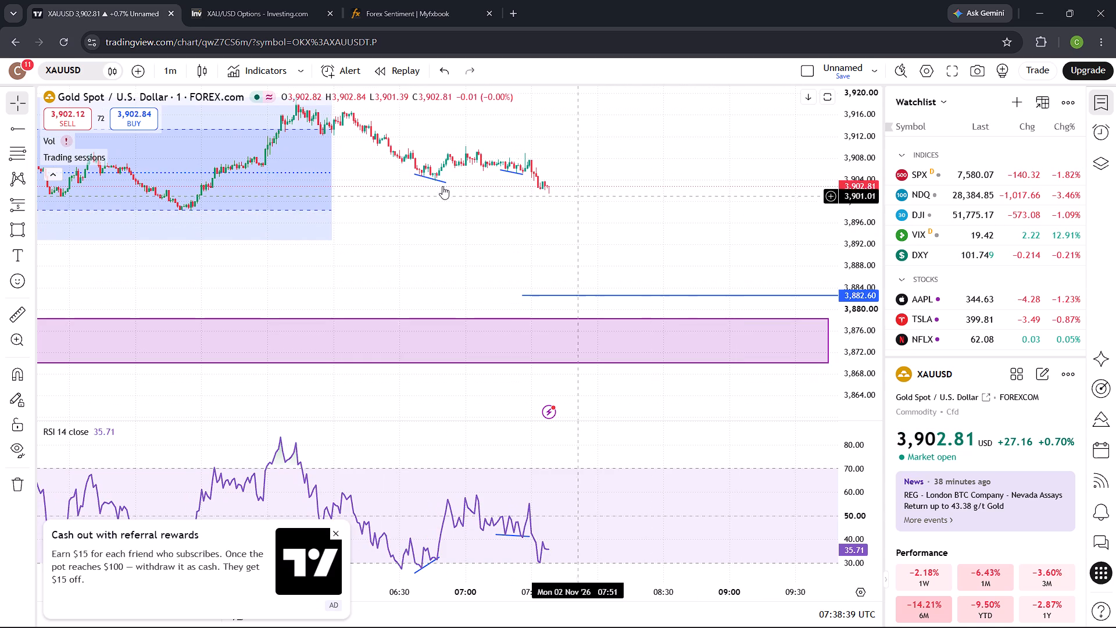
click(20, 130)
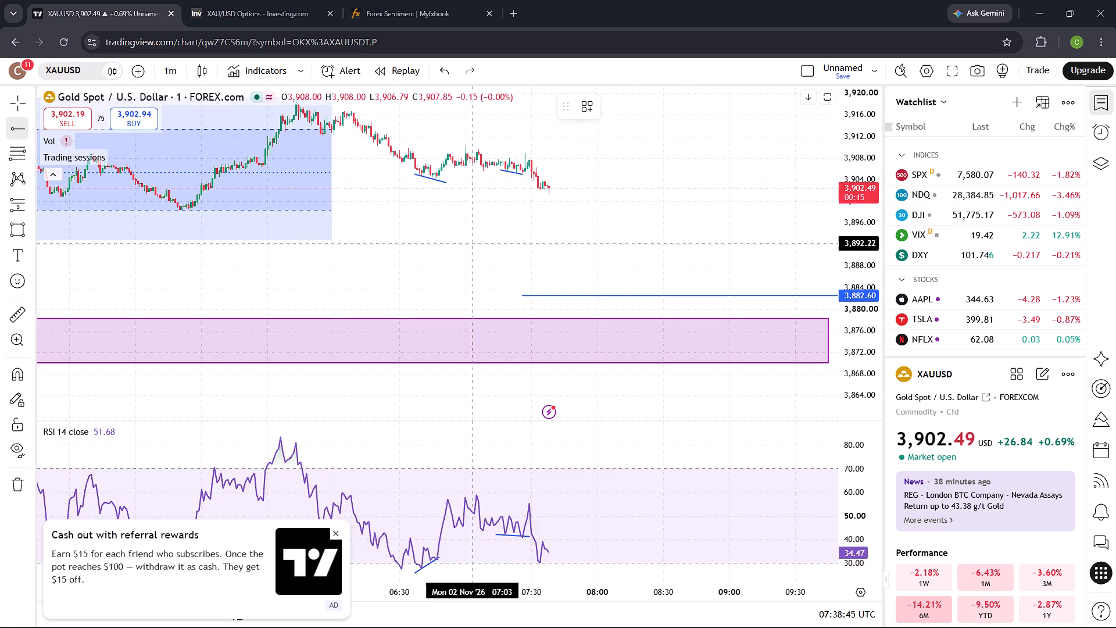
click(473, 244)
drag(473, 244, 513, 249)
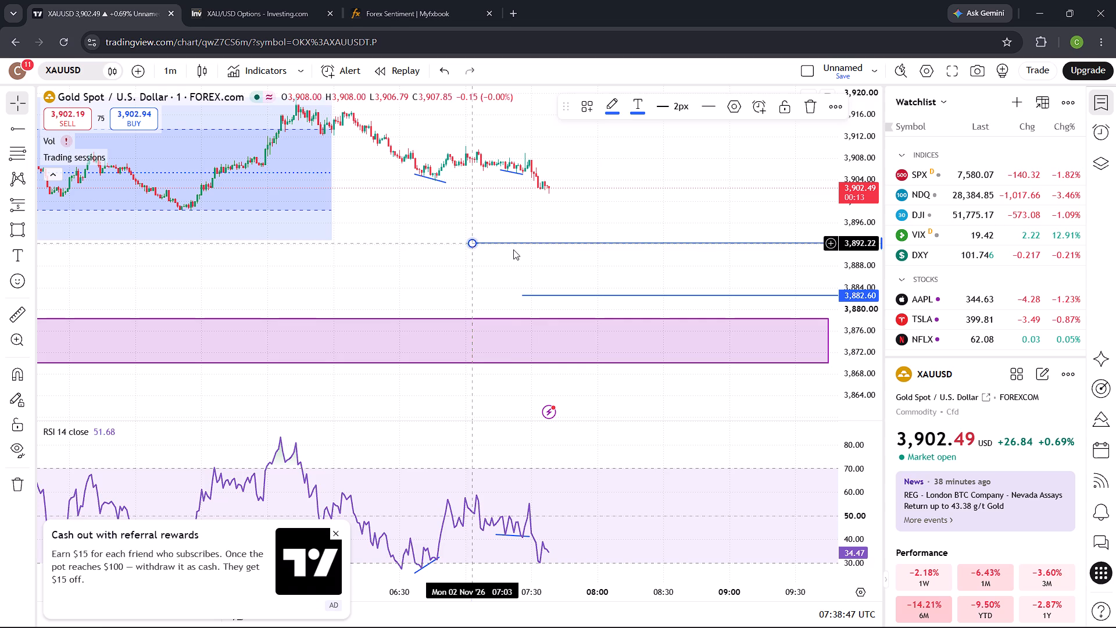
drag(513, 249, 505, 247)
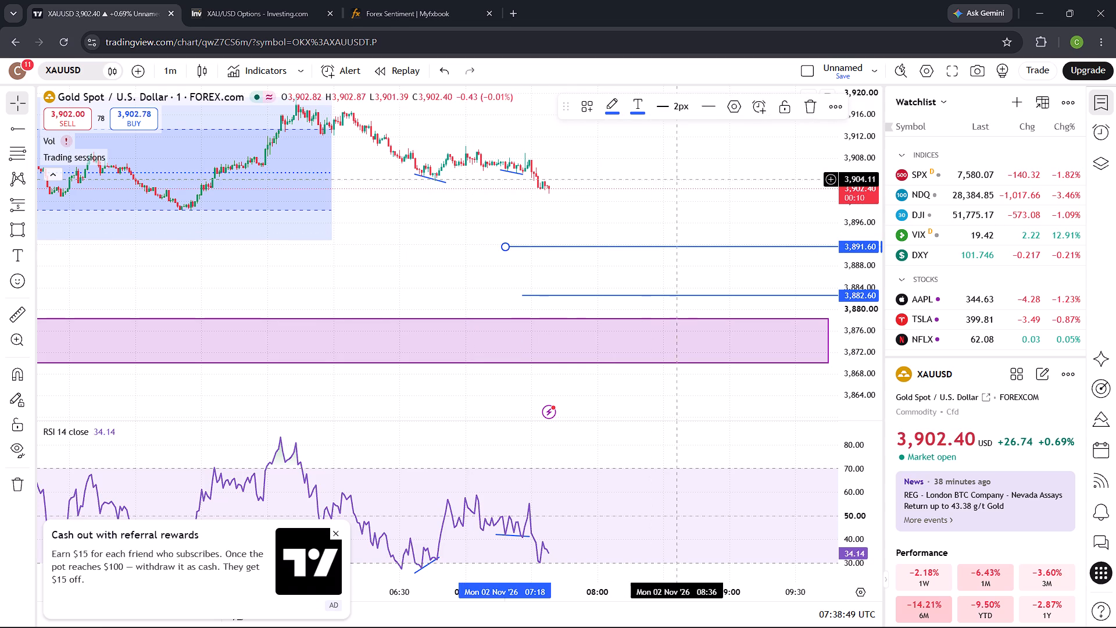
click(734, 112)
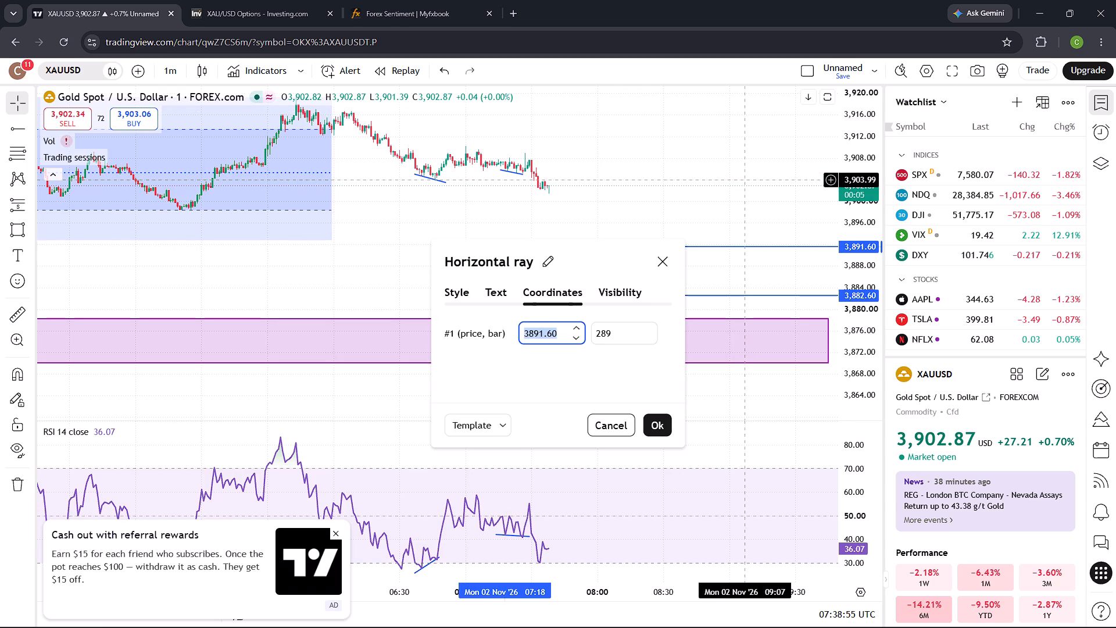
click(542, 334)
key(BackSpace)
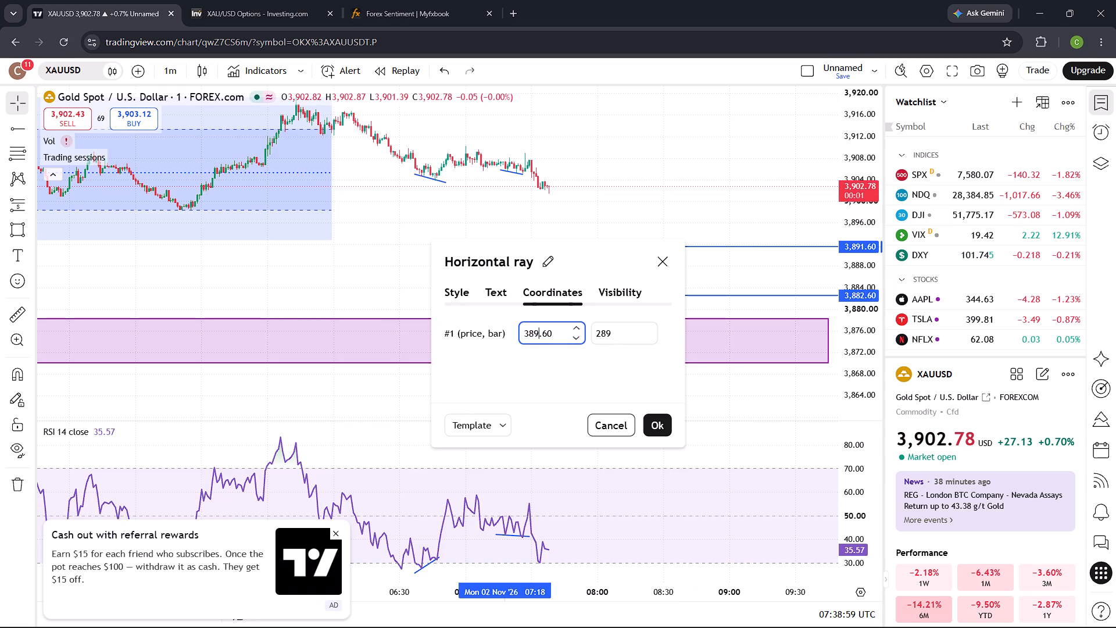
key(BackSpace)
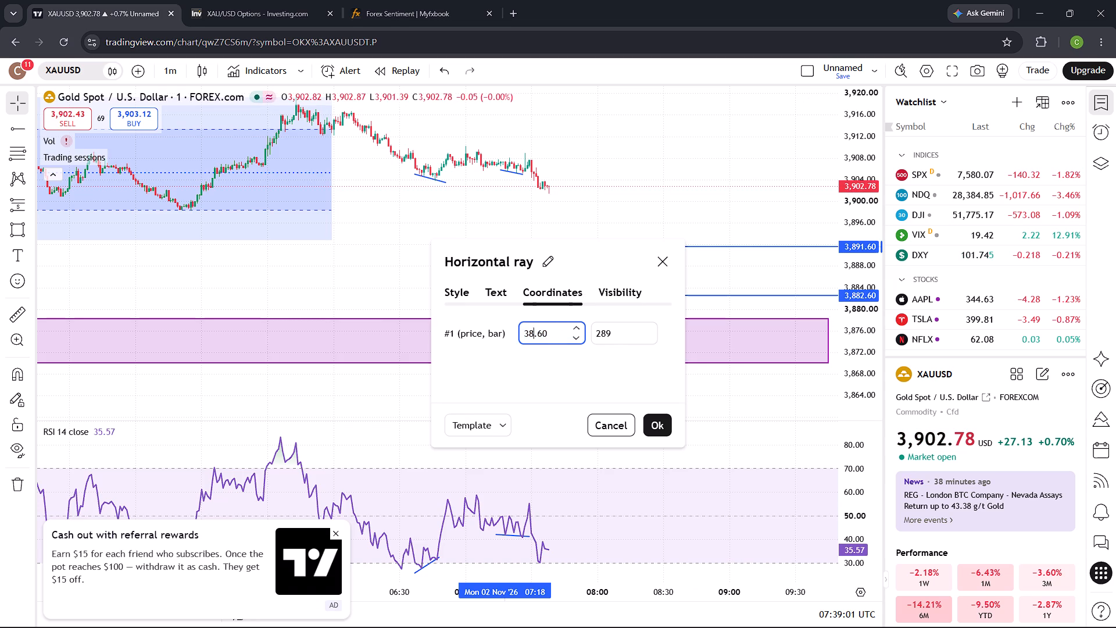
text(61)
click(564, 329)
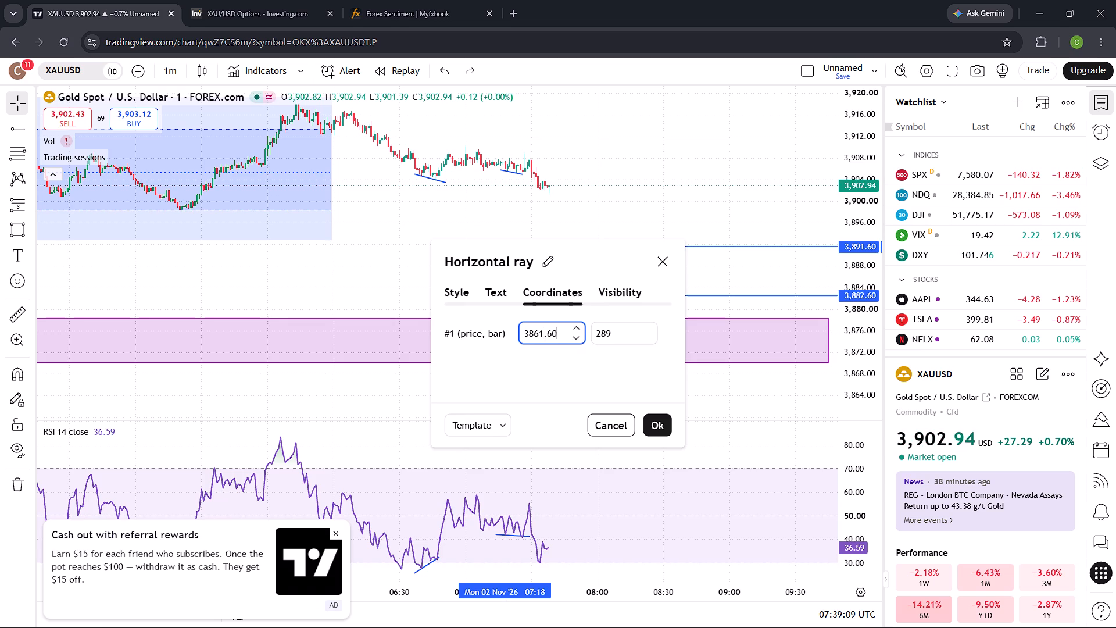
key(BackSpace)
key(BackSpace)
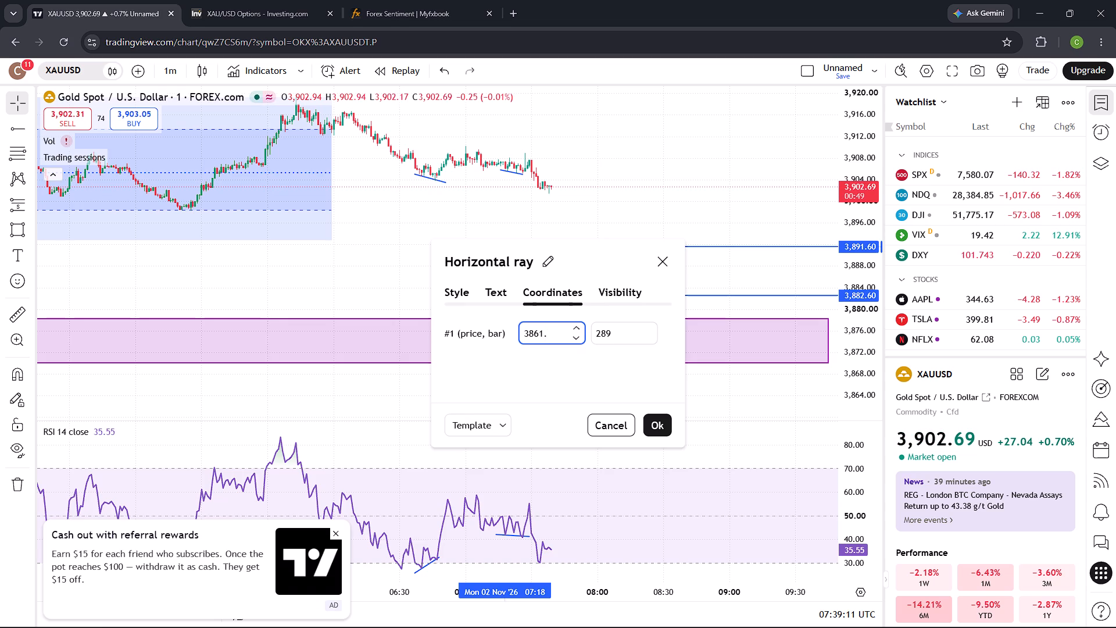
key(8)
key(Return)
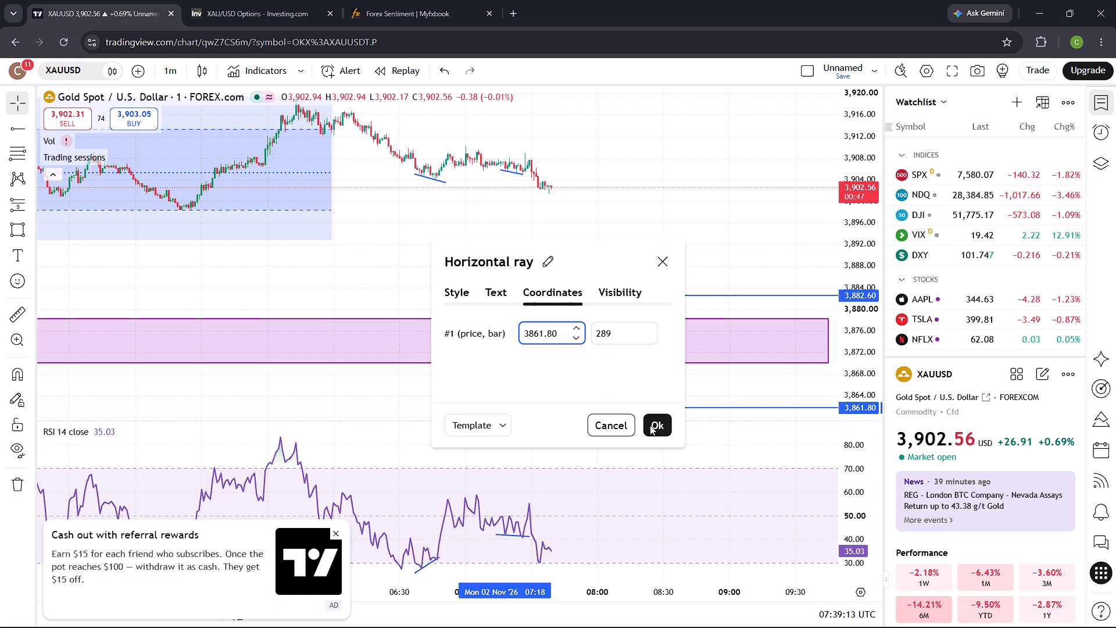
click(654, 426)
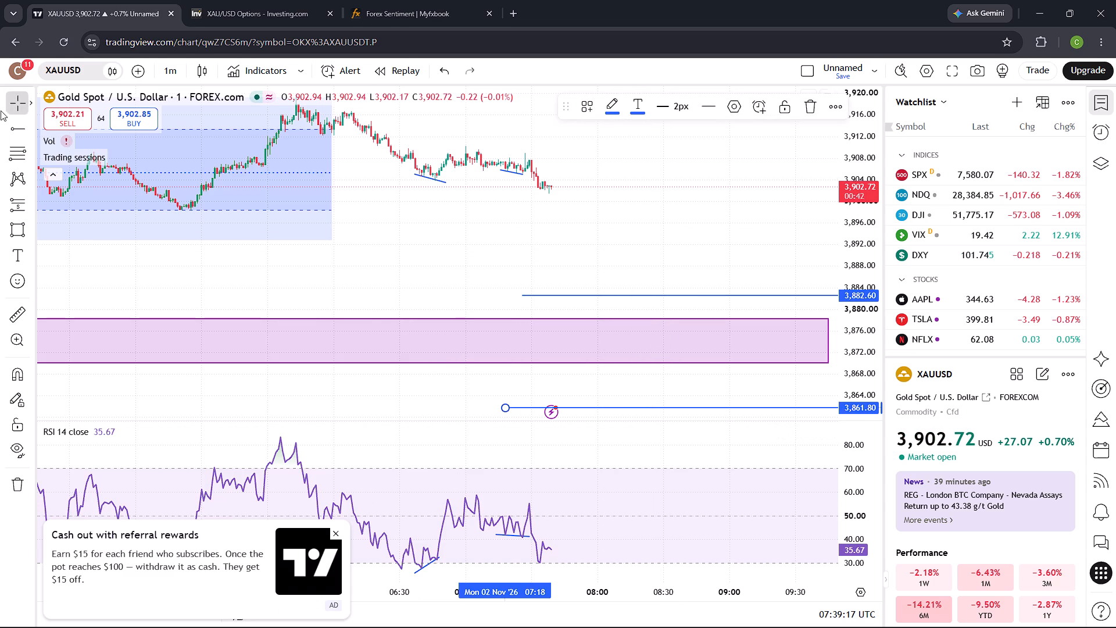
Add a third horizontal ray starting at 06:57 and set its price to 3813.80.
click(15, 128)
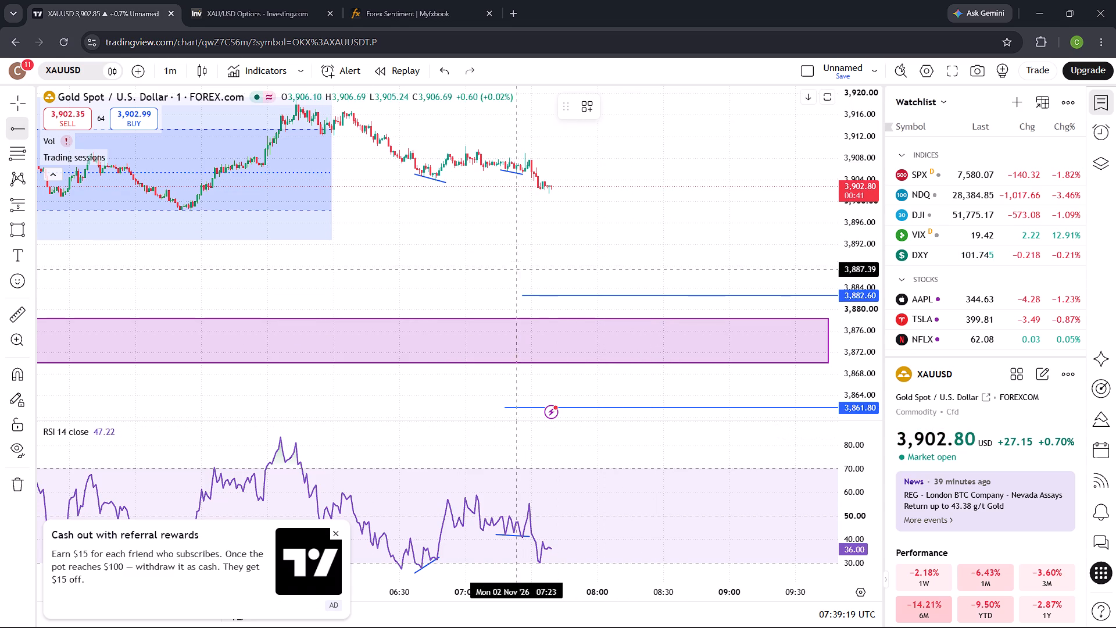
click(459, 261)
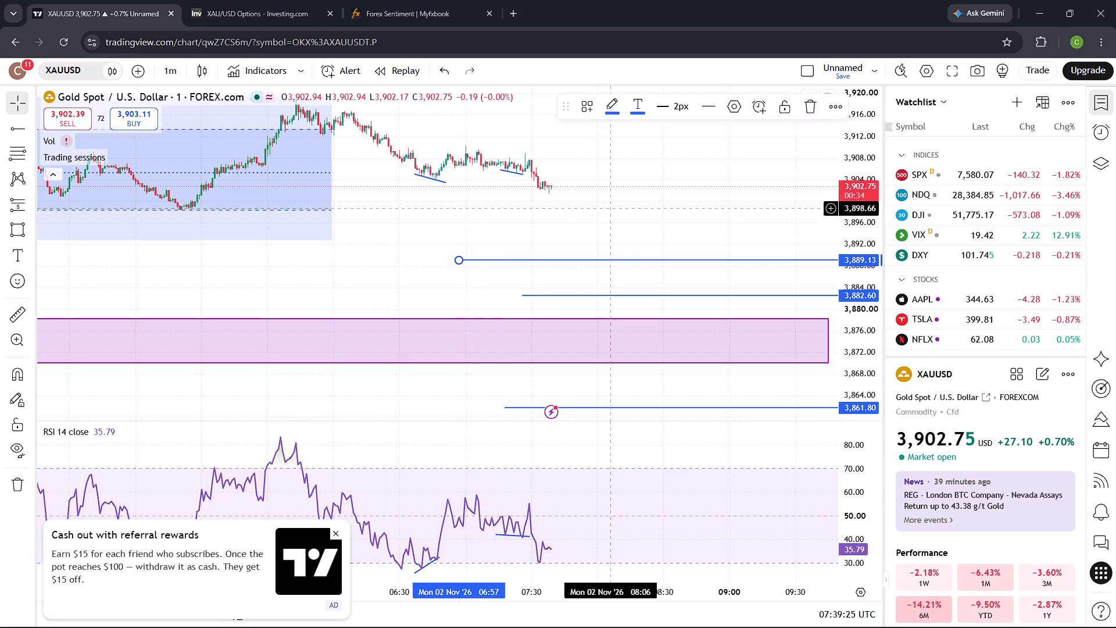
click(732, 108)
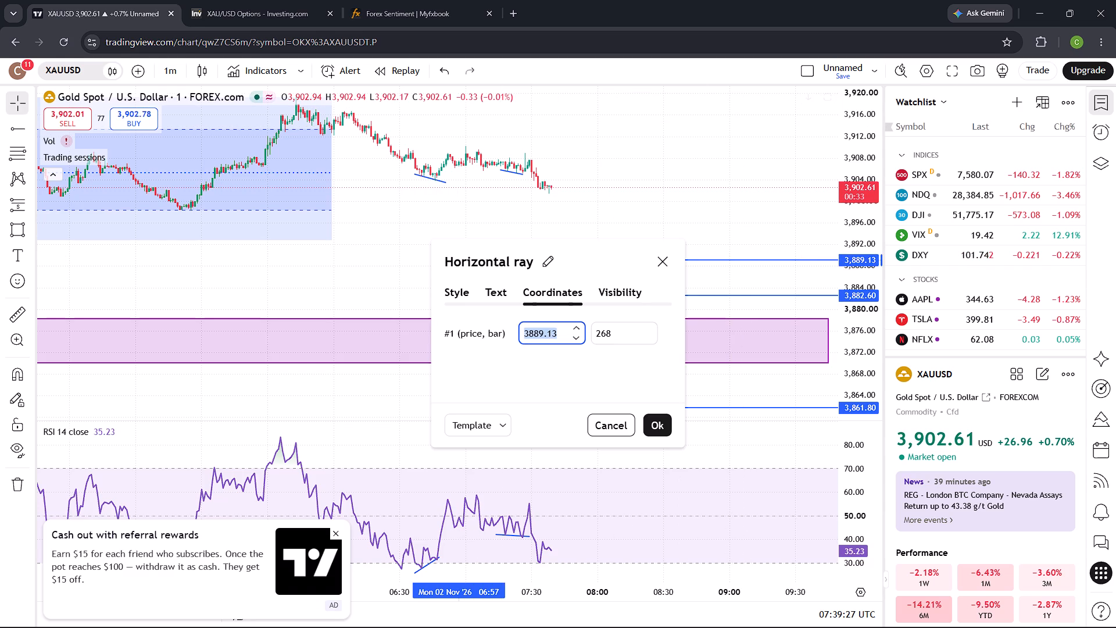
click(555, 336)
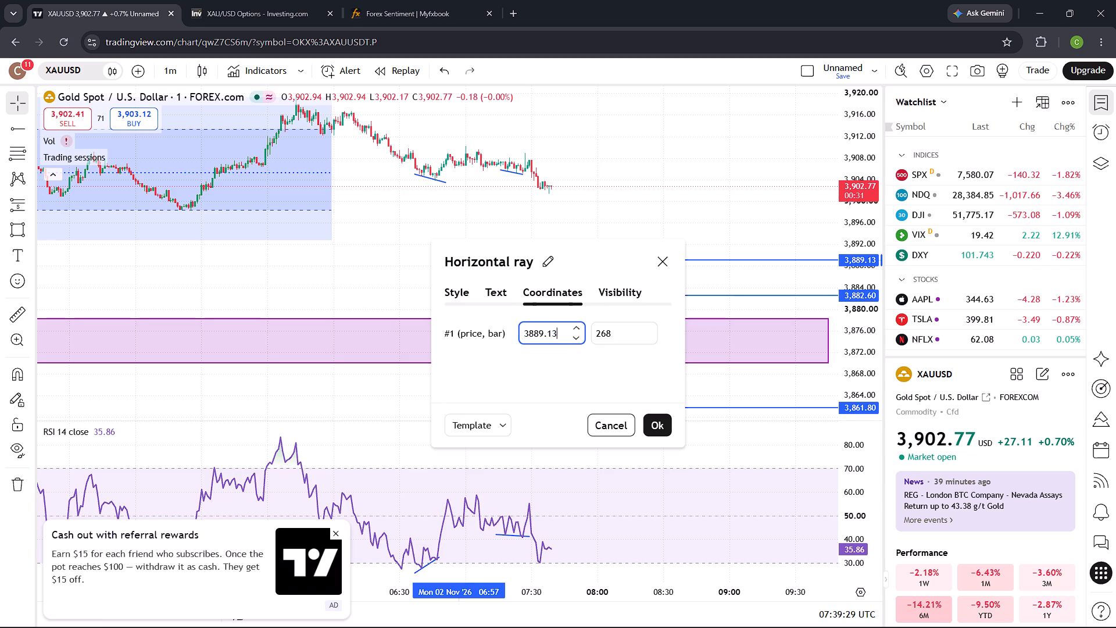
key(BackSpace)
key(BackSpace)
key(BackSpace)
key(BackSpace)
key(BackSpace)
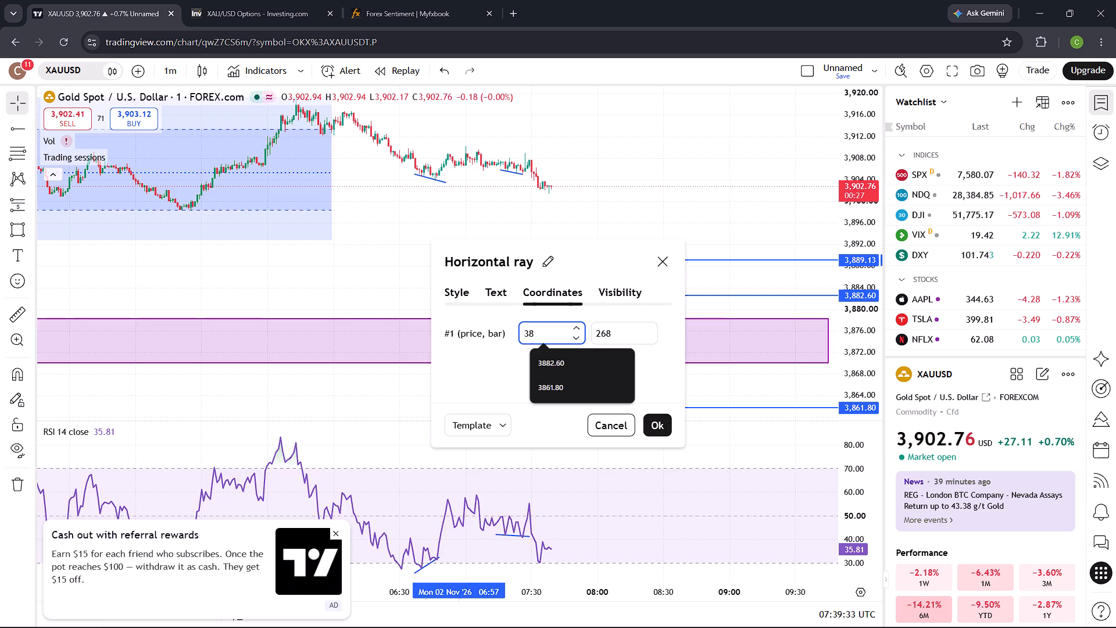
text(13)
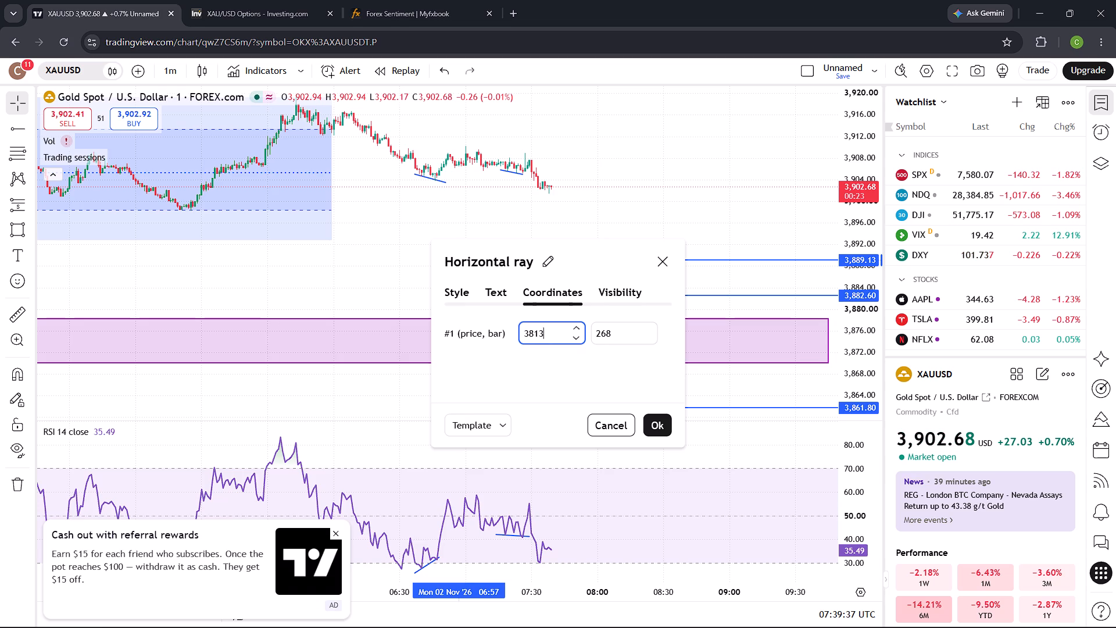
key(period)
key(8)
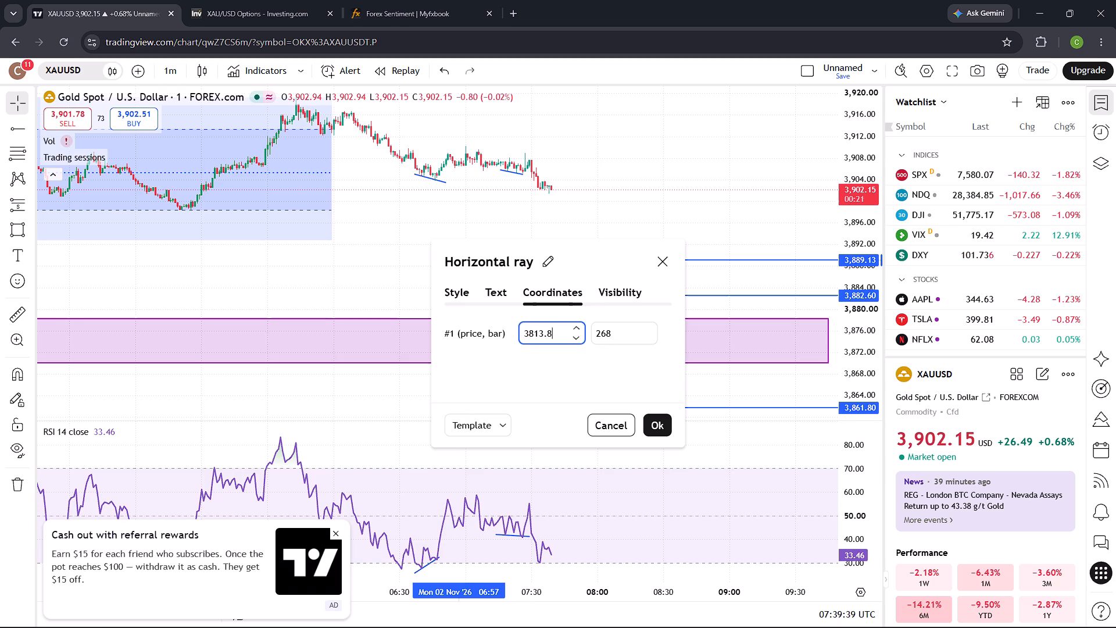
click(652, 418)
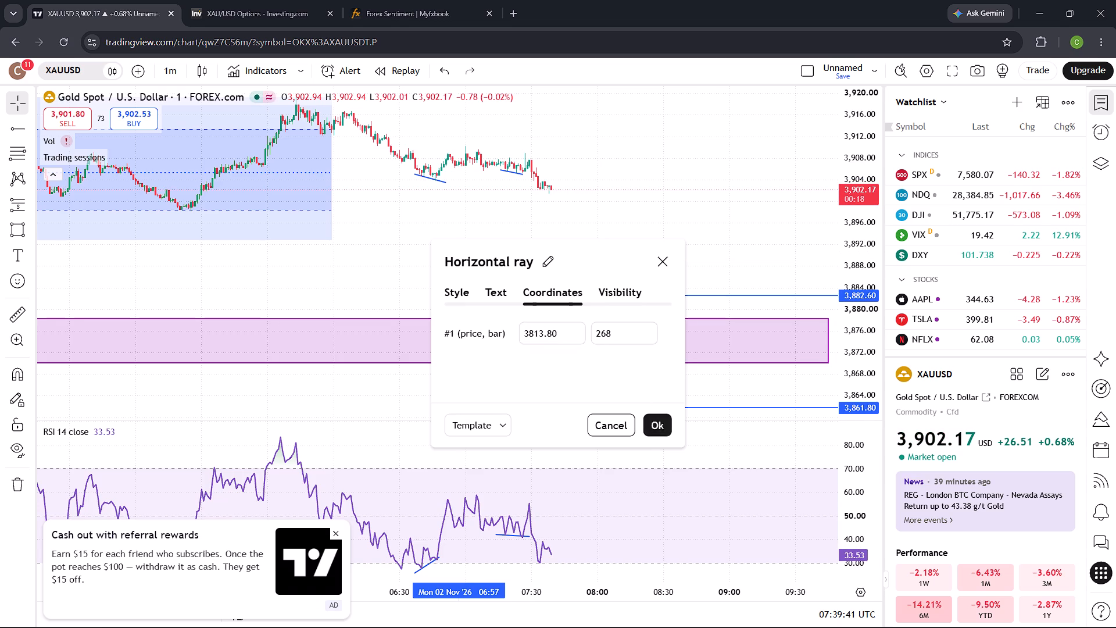
drag(701, 266, 628, 281)
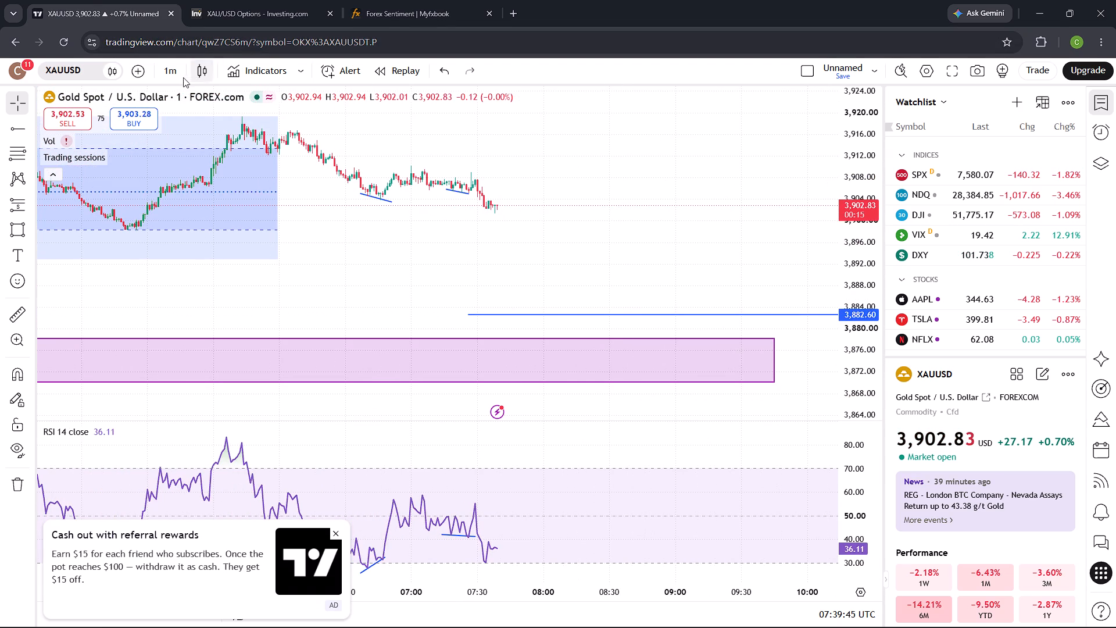
Switch the gold chart from the 1-minute to the 45-minute timeframe and dismiss the referral rewards advertisement.
click(173, 74)
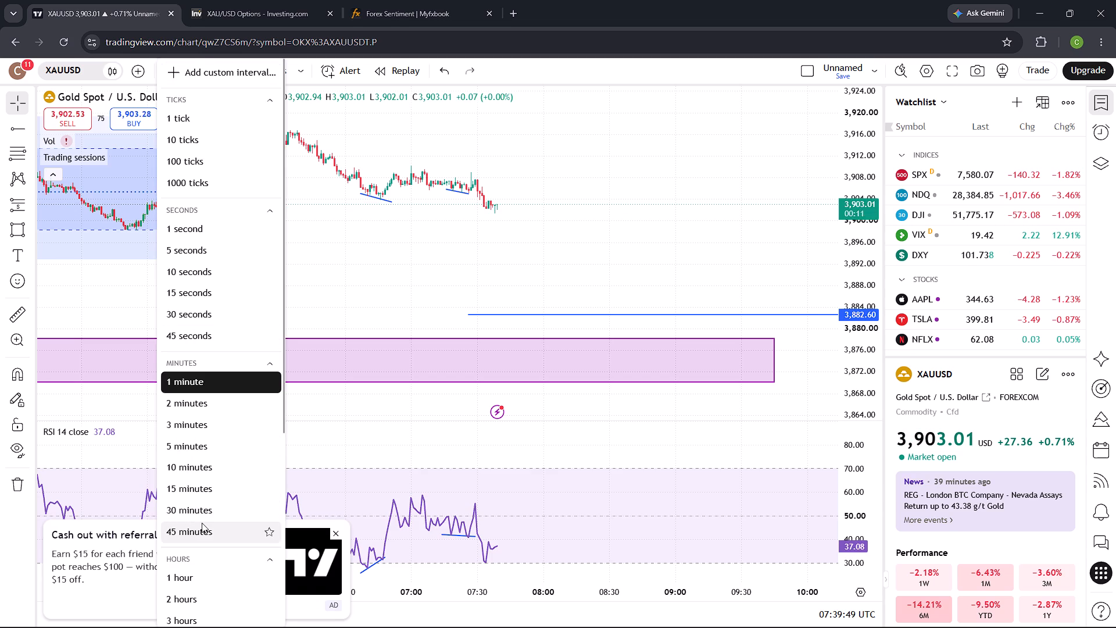
click(202, 523)
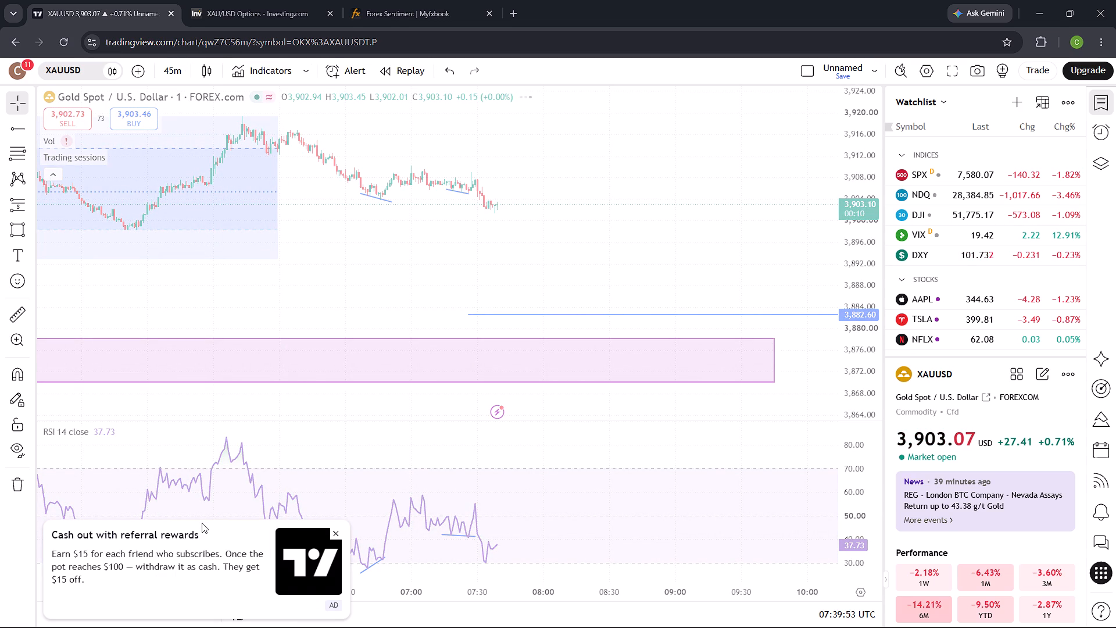
click(337, 534)
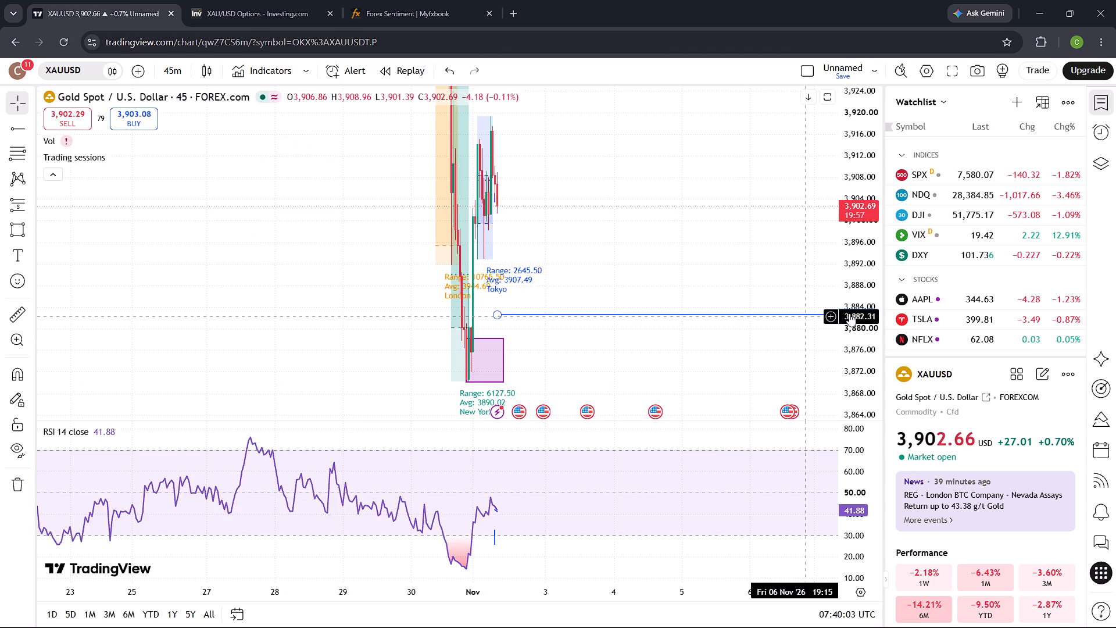
Examine the 45-minute gold chart around the downside rays and the preceding sell-off through the London and New York sessions.
drag(868, 204, 889, 379)
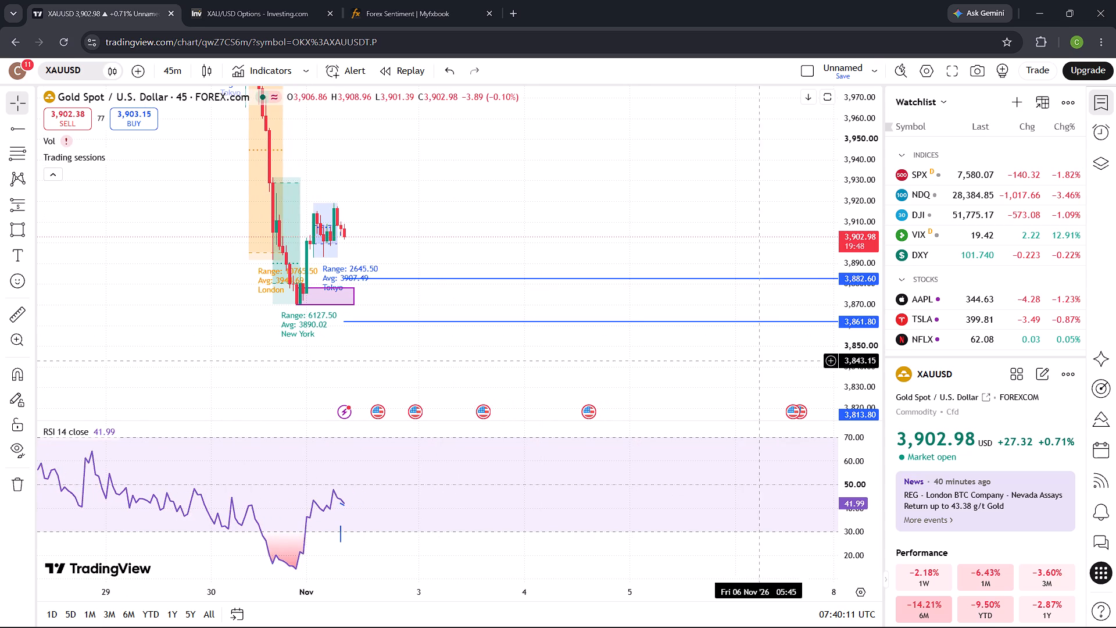
drag(696, 347, 793, 363)
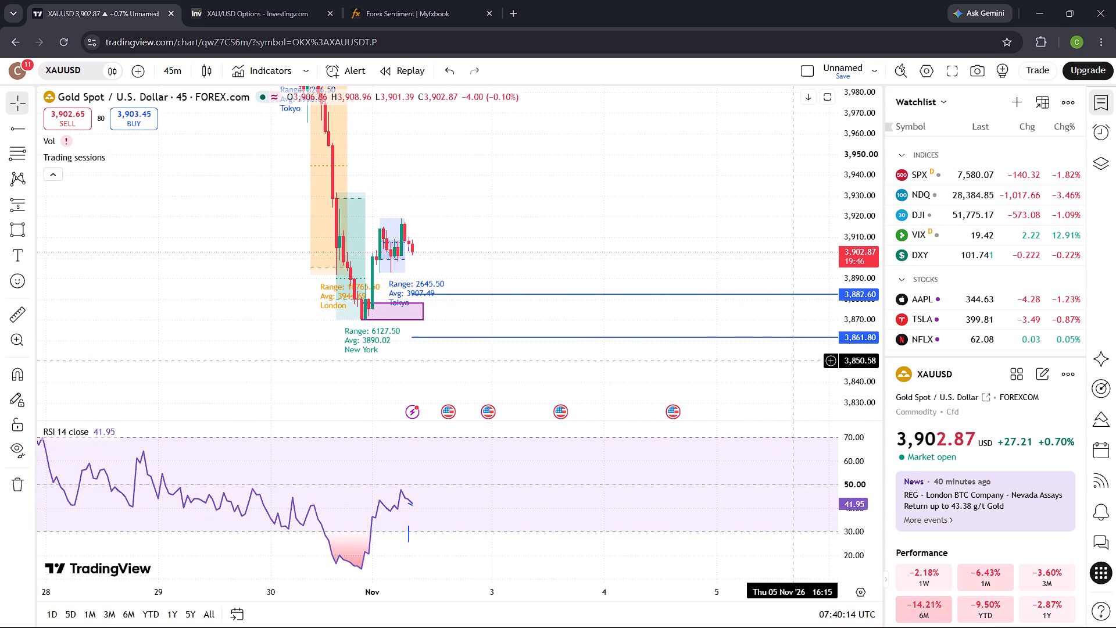
drag(740, 354, 782, 311)
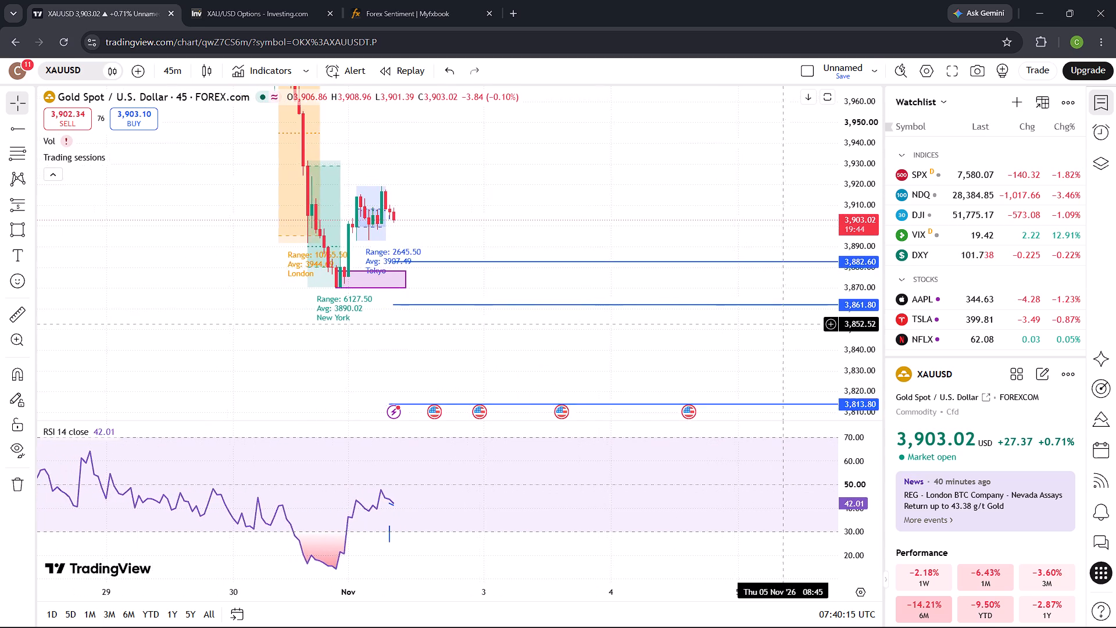
drag(782, 311, 777, 301)
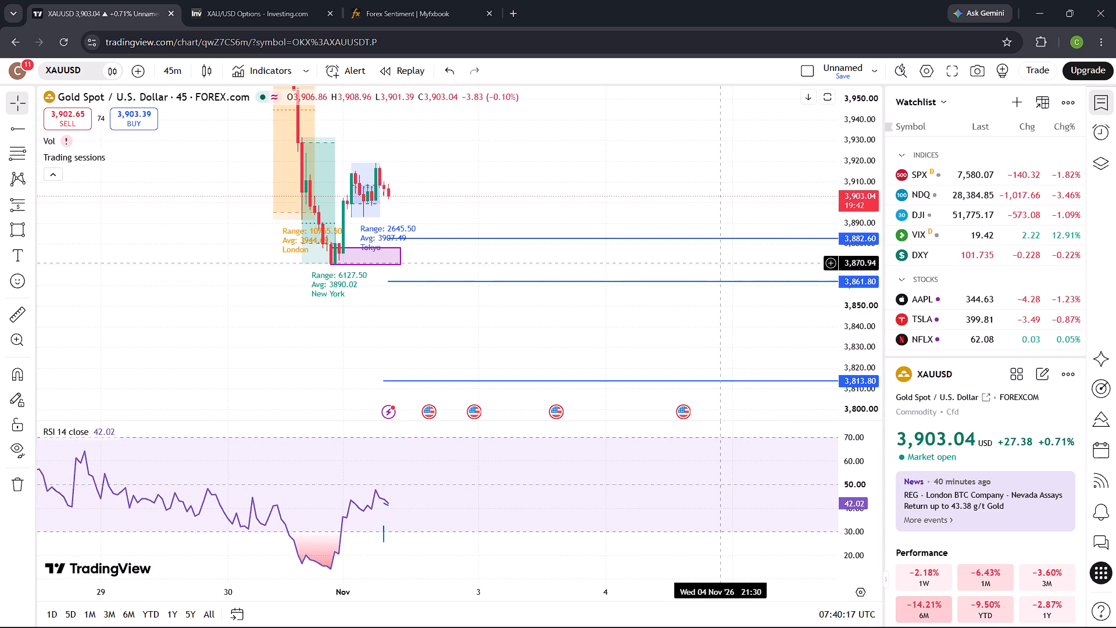
drag(650, 168, 688, 195)
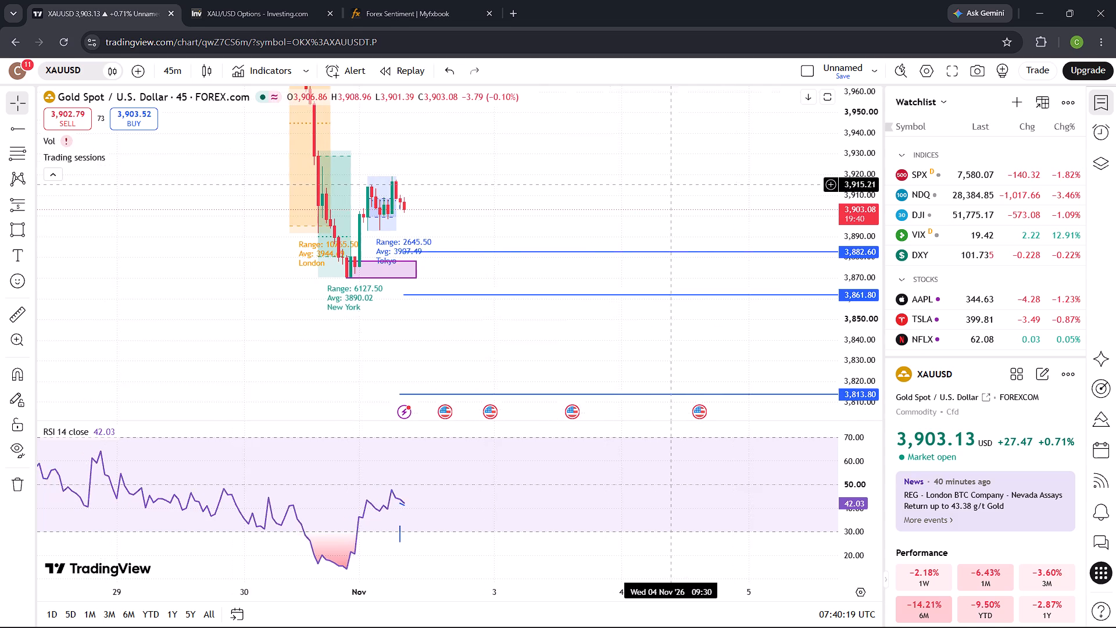
drag(688, 195, 722, 251)
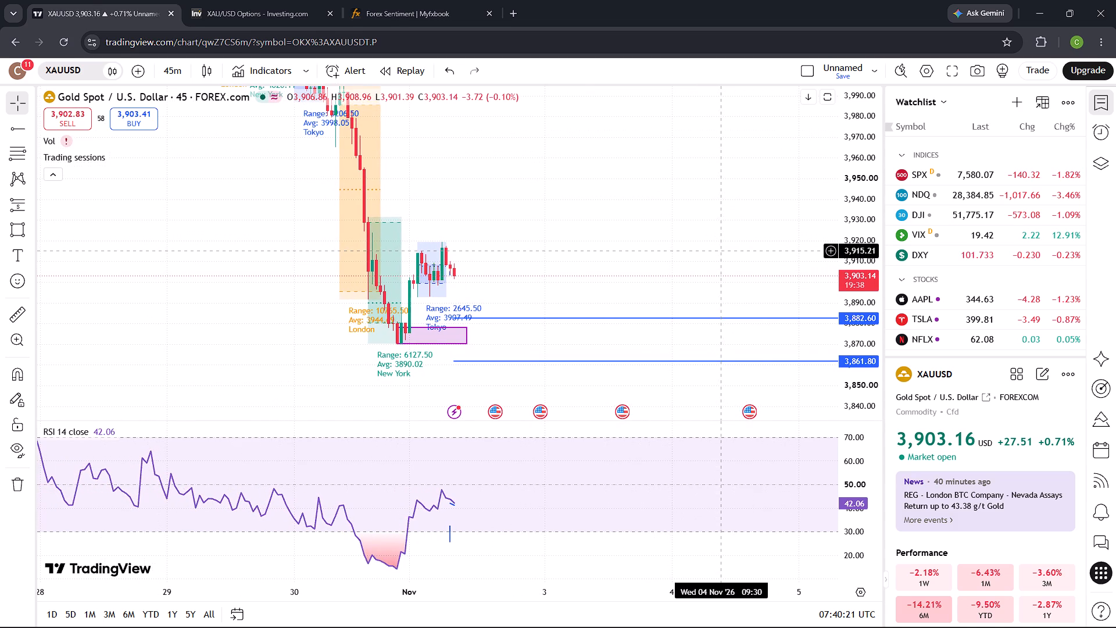
drag(735, 217, 701, 266)
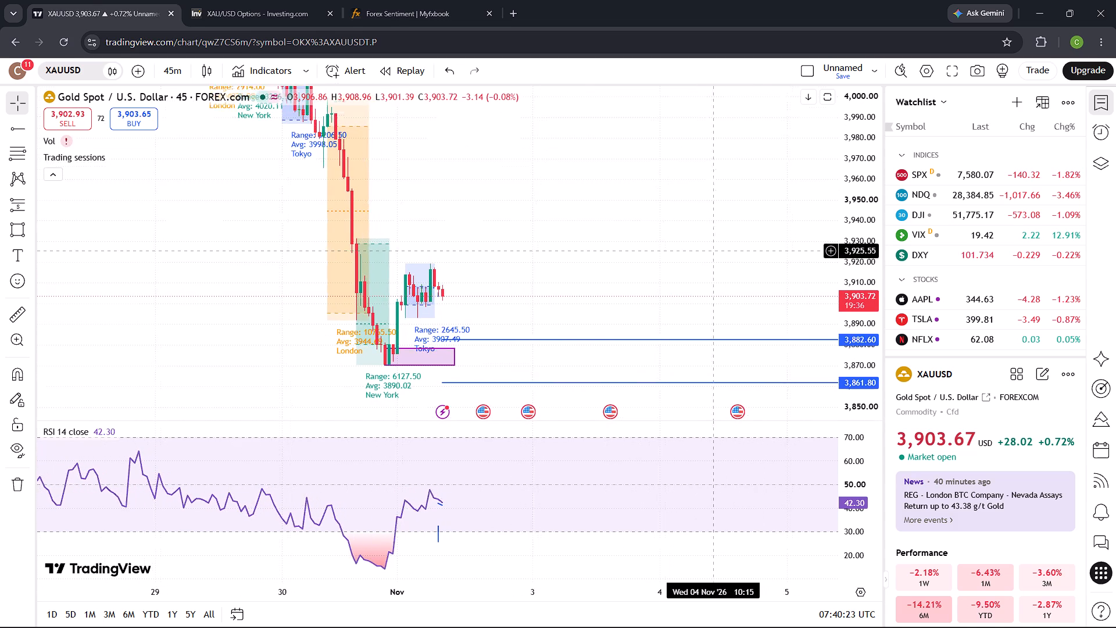
drag(701, 266, 689, 286)
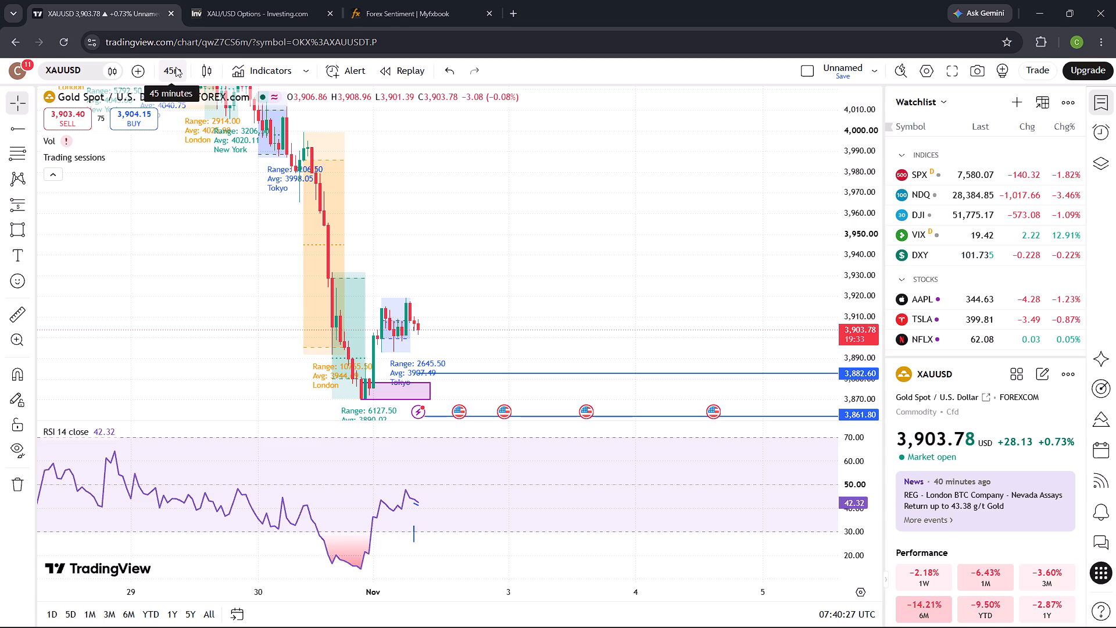
Add a horizontal ray above the current gold price, starting at 08:45 on 2 November, and set its price to 3932.7.
click(176, 67)
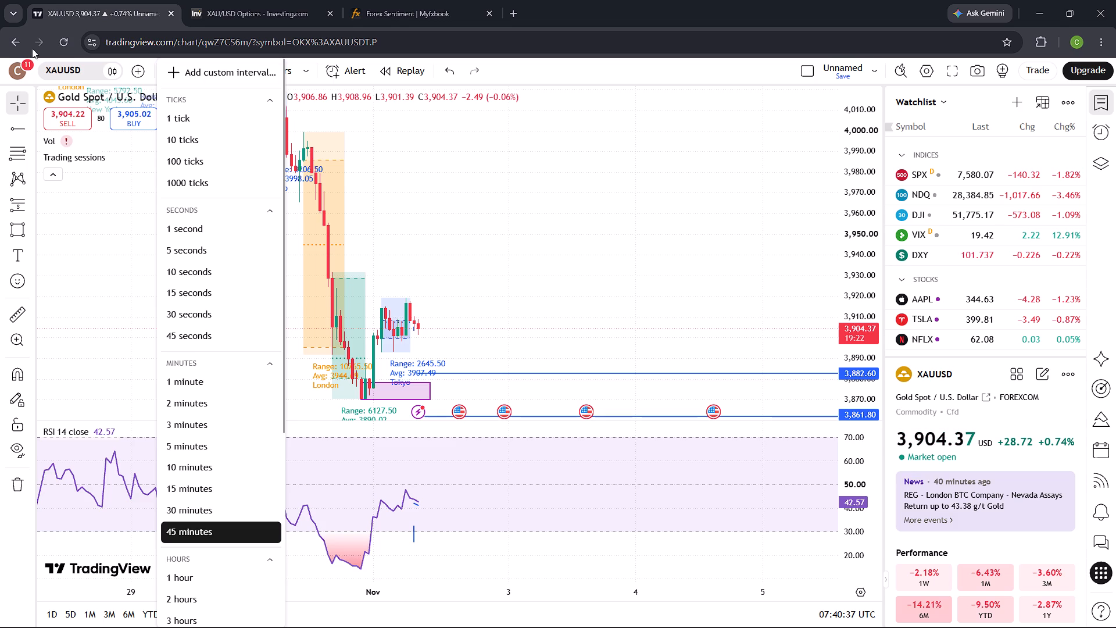
click(14, 128)
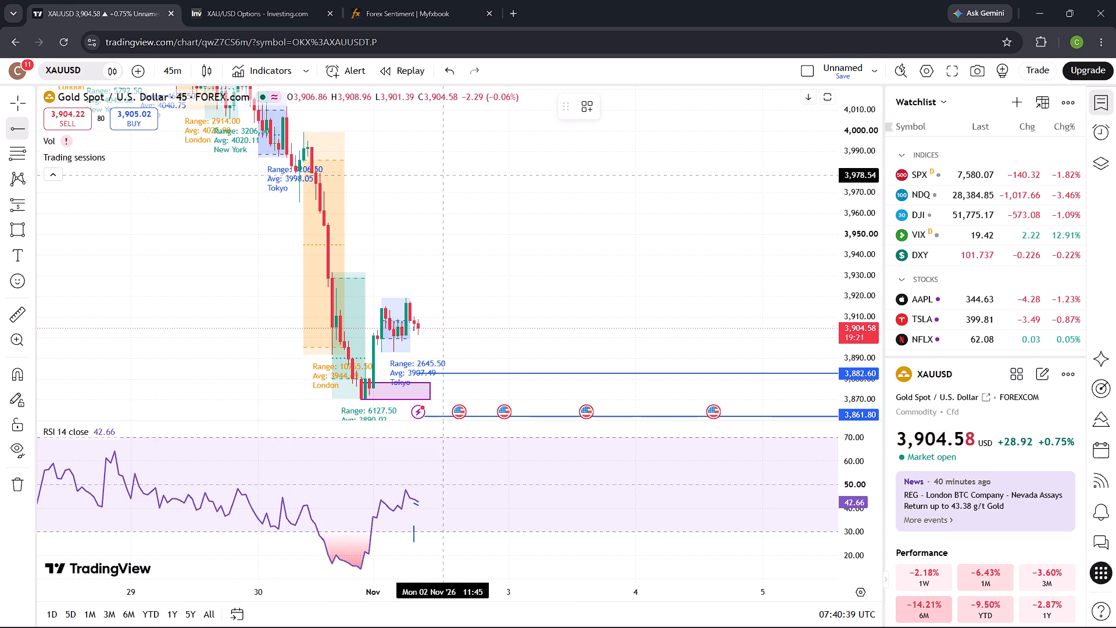
click(425, 212)
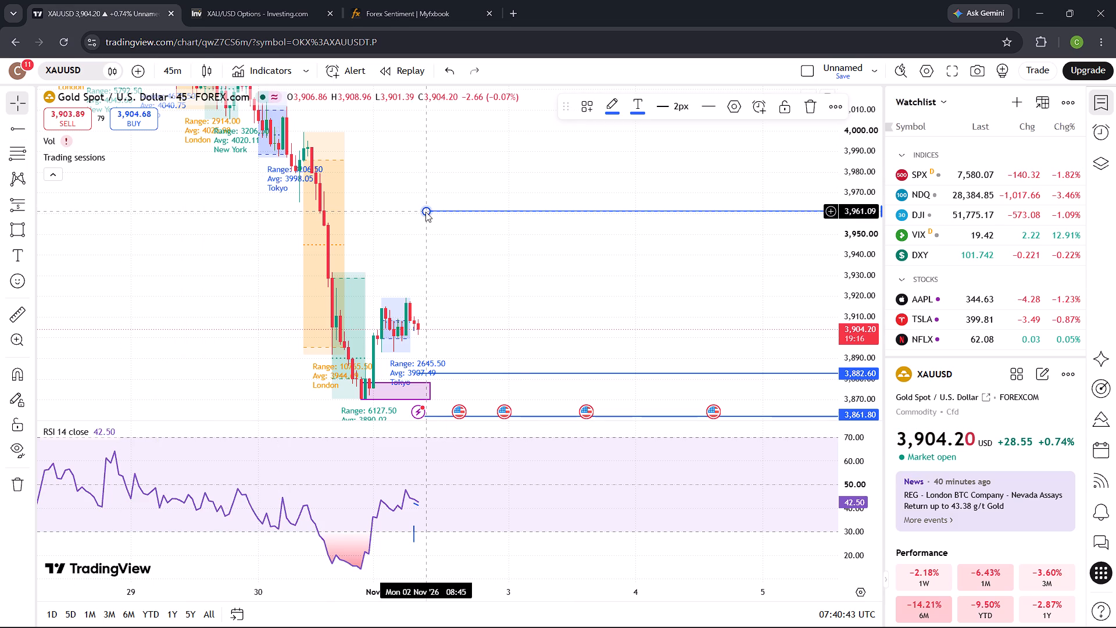
click(732, 109)
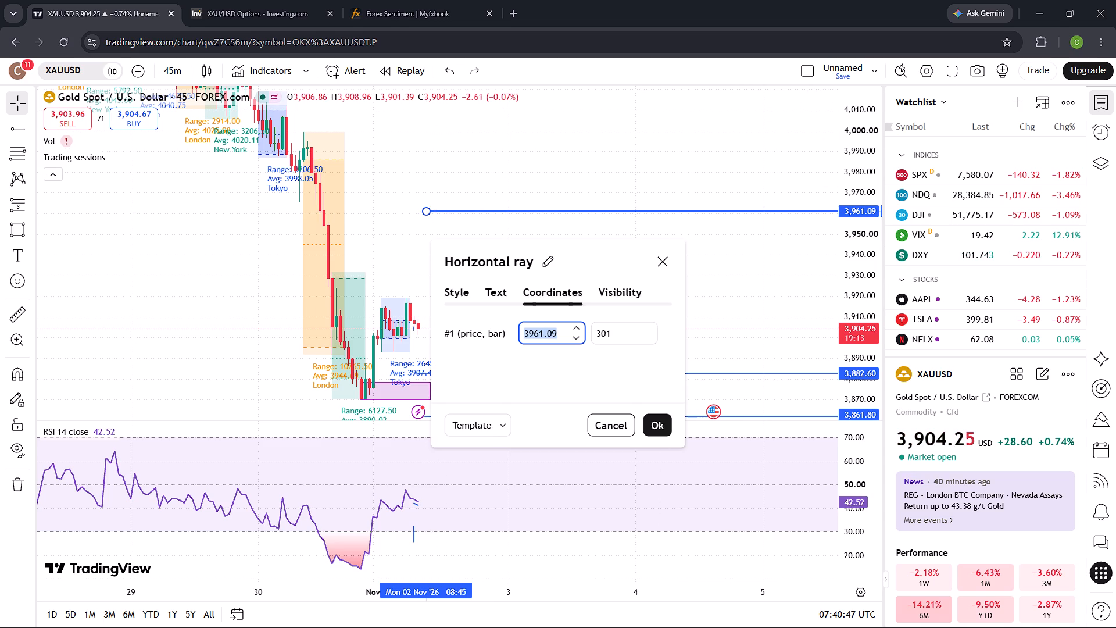
click(554, 333)
key(BackSpace)
key(BackSpace)
key(BackSpace)
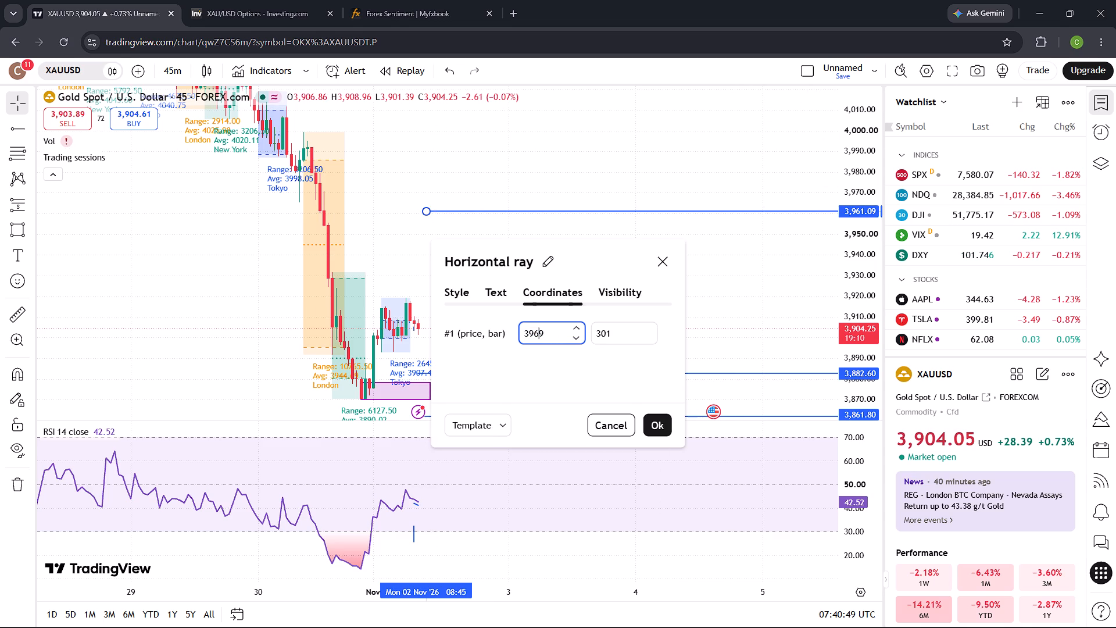
key(BackSpace)
text(32)
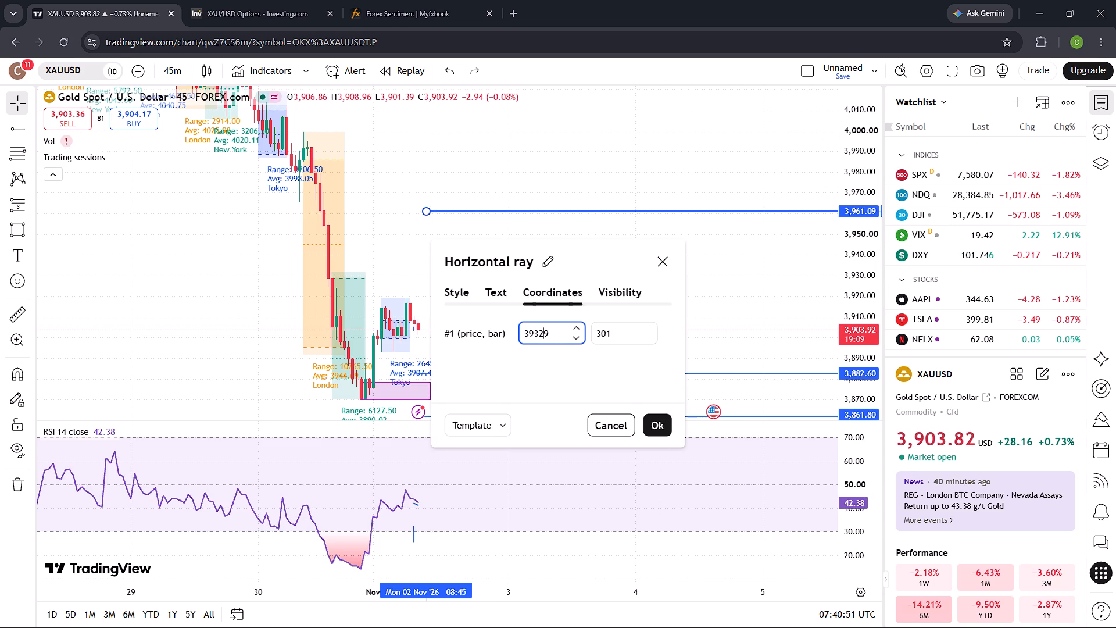
key(period)
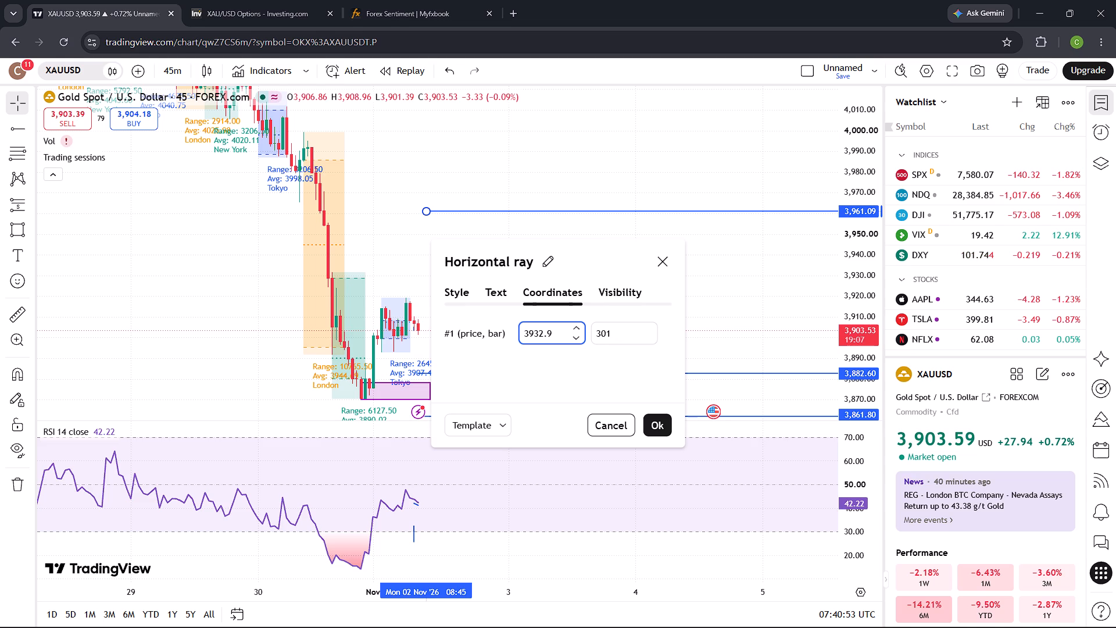
key(BackSpace)
key(7)
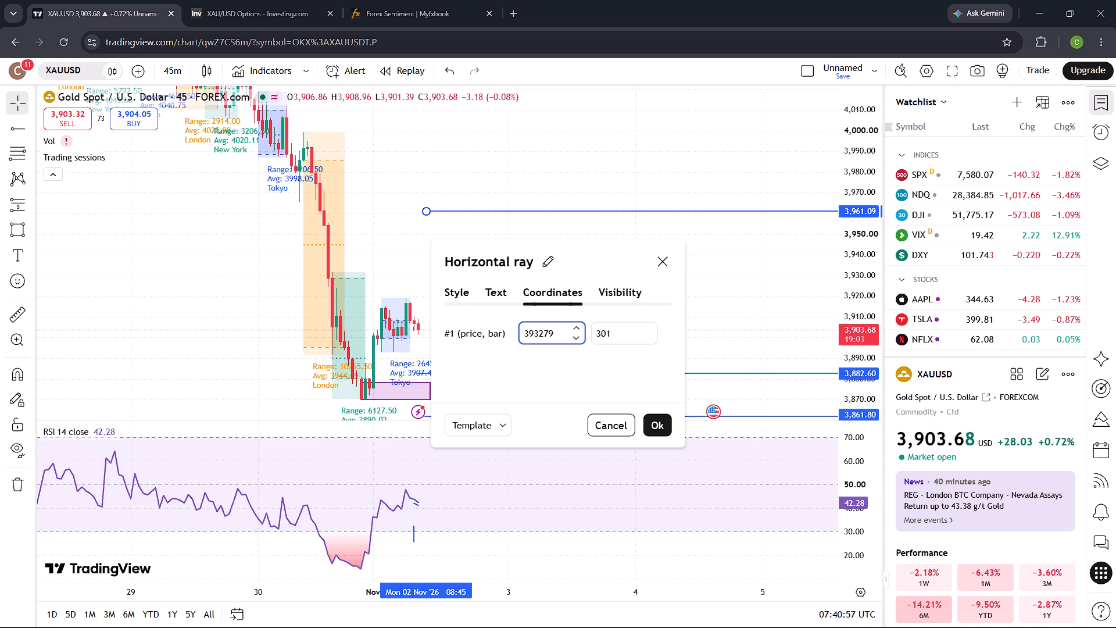
click(560, 334)
key(BackSpace)
key(BackSpace)
key(period)
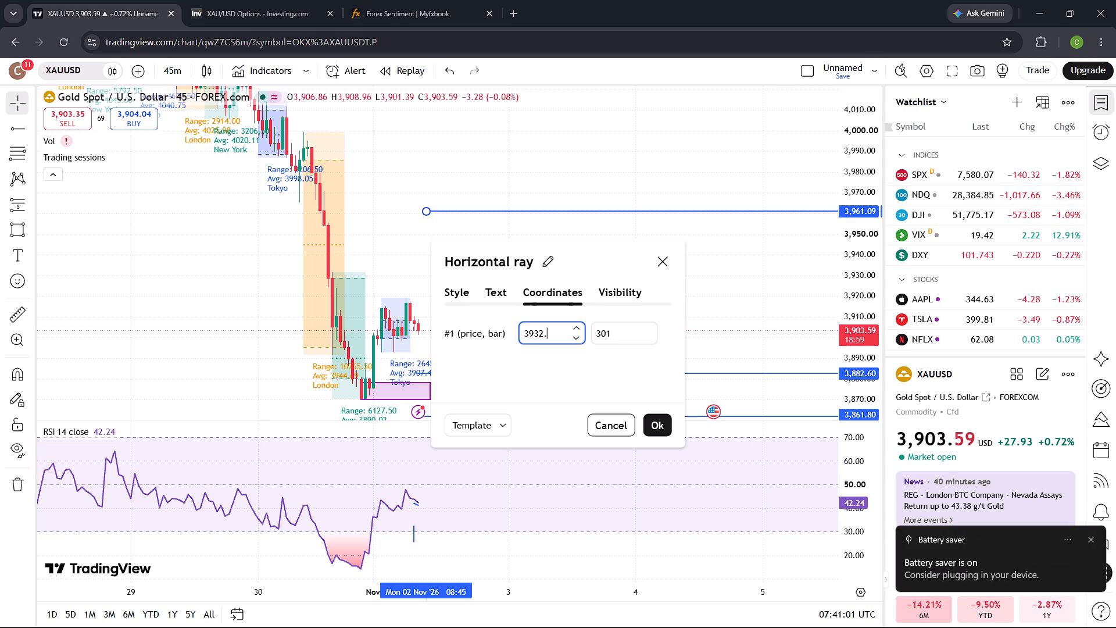
key(7)
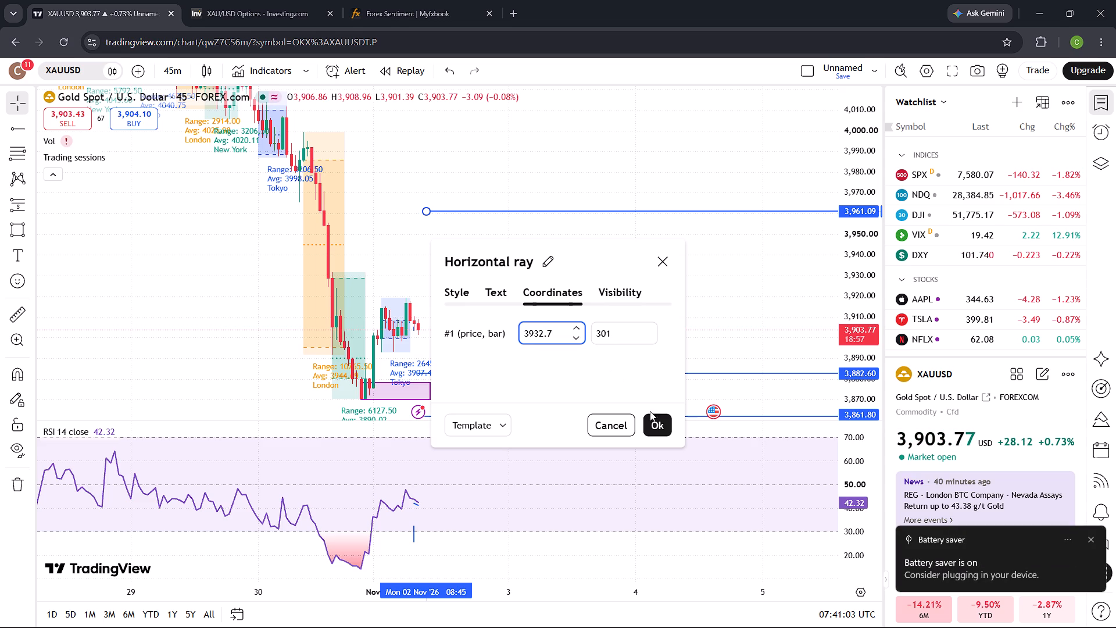
click(650, 430)
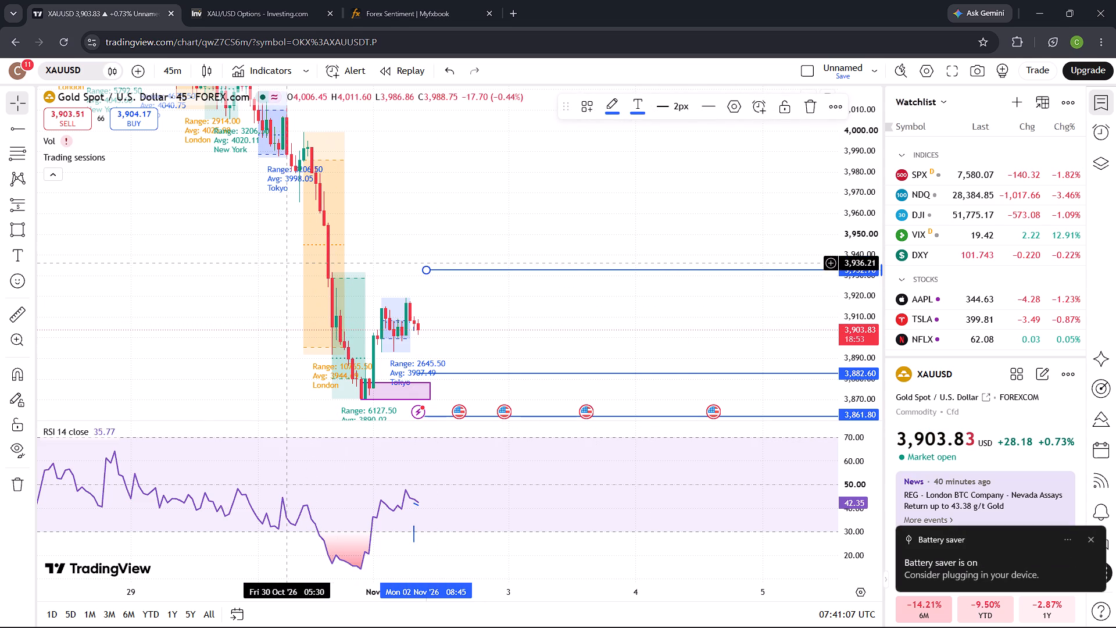
Add a second horizontal ray above the current price, starting at 08:00 on 2 November, with its price set to 3950.6.
click(19, 122)
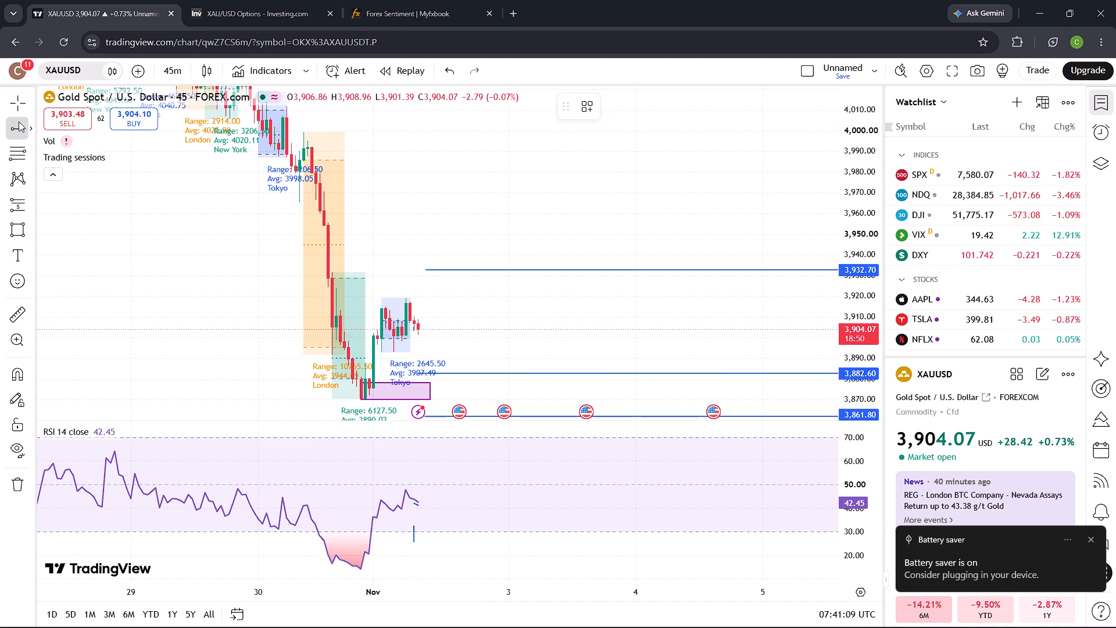
click(423, 218)
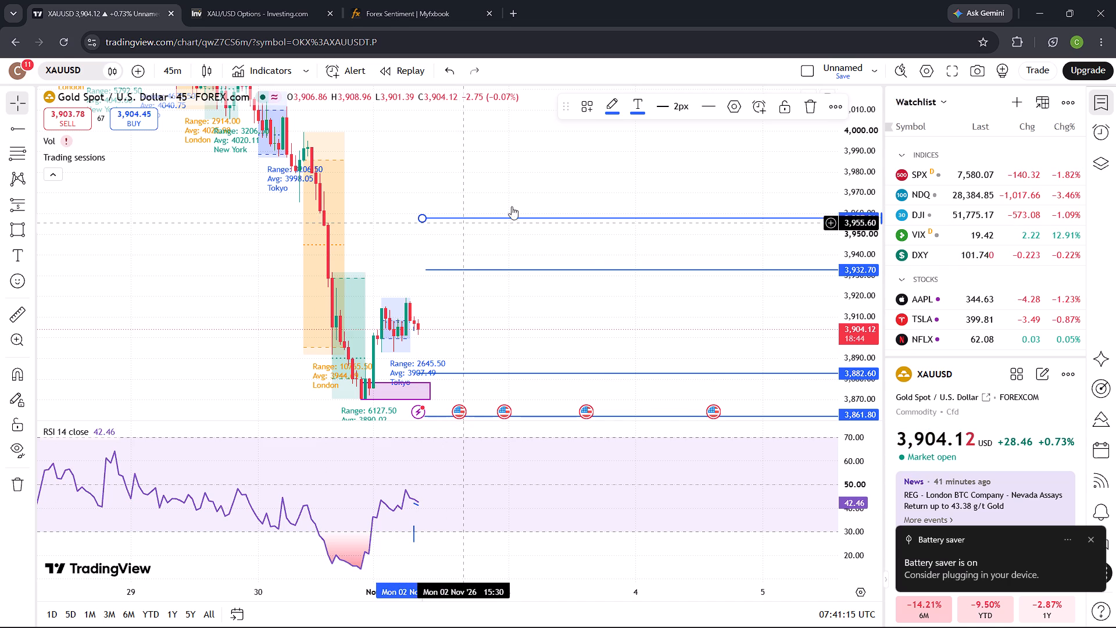
click(733, 107)
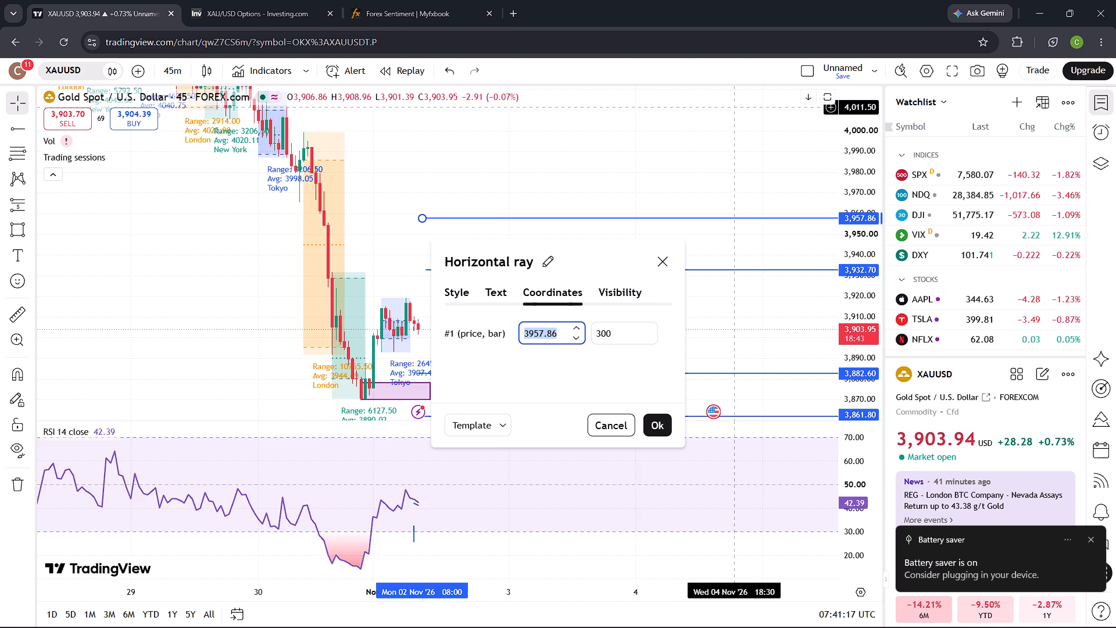
click(560, 334)
key(BackSpace)
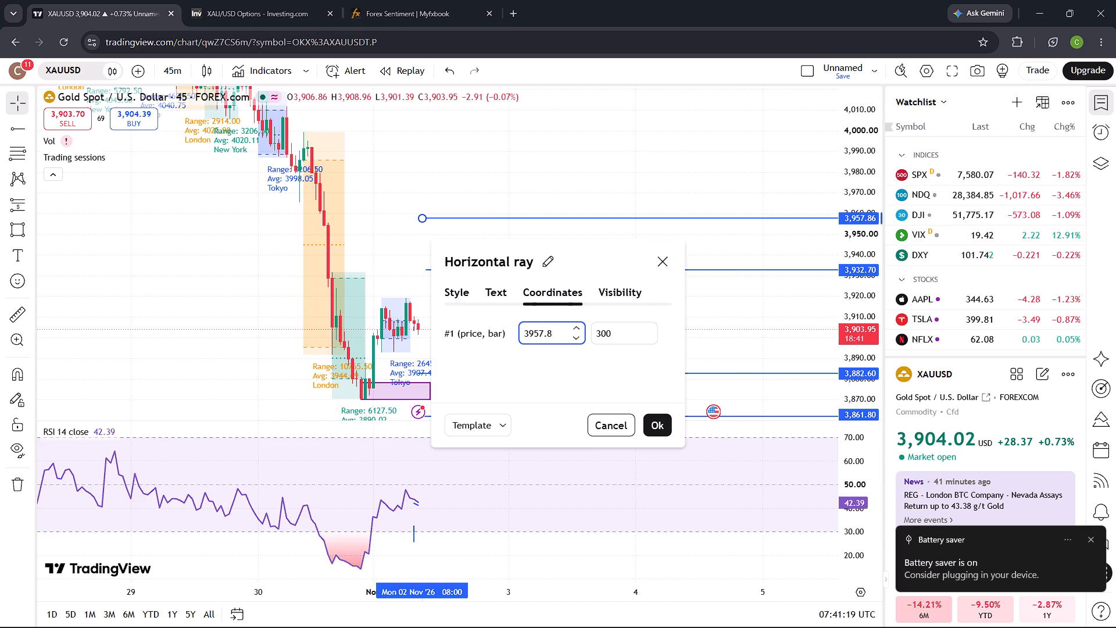
key(BackSpace)
key(BackSpace)
key(BackSpace)
key(0)
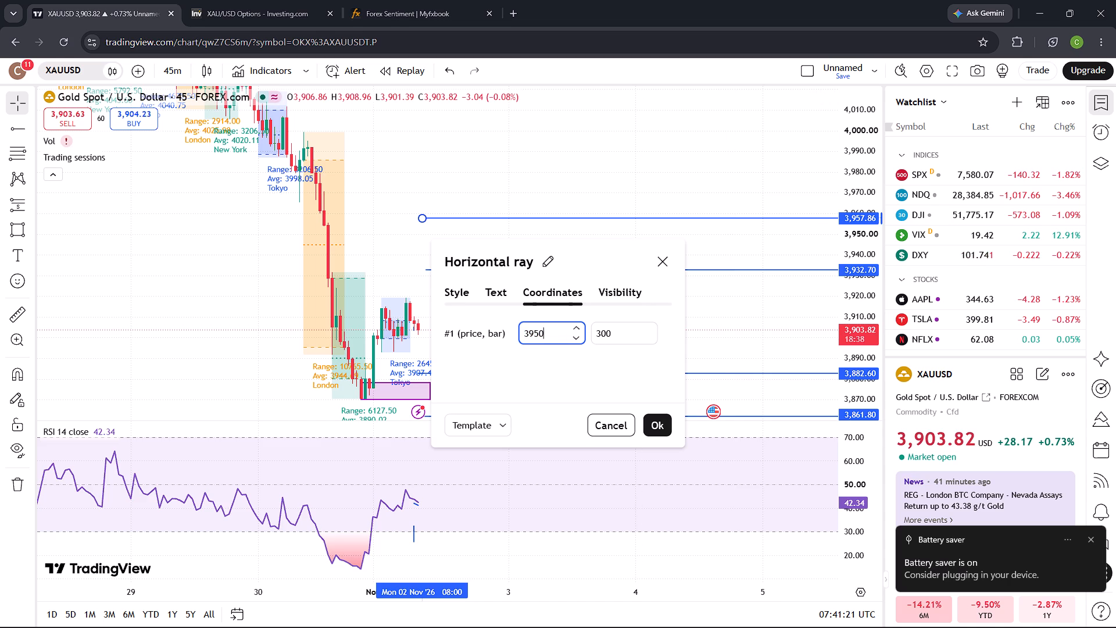
key(period)
key(6)
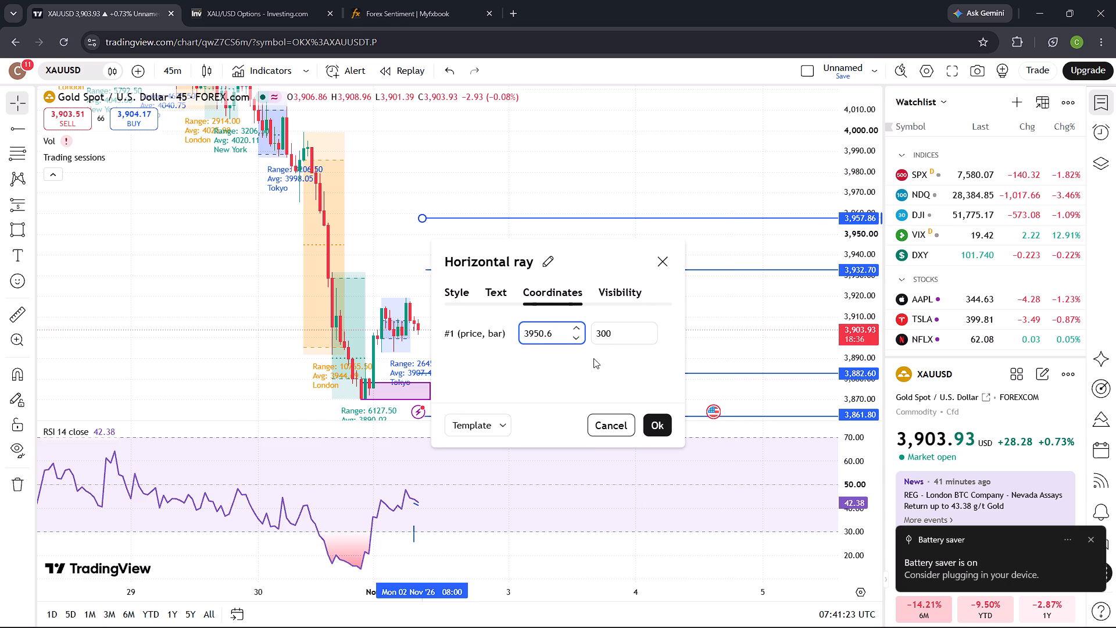
click(660, 427)
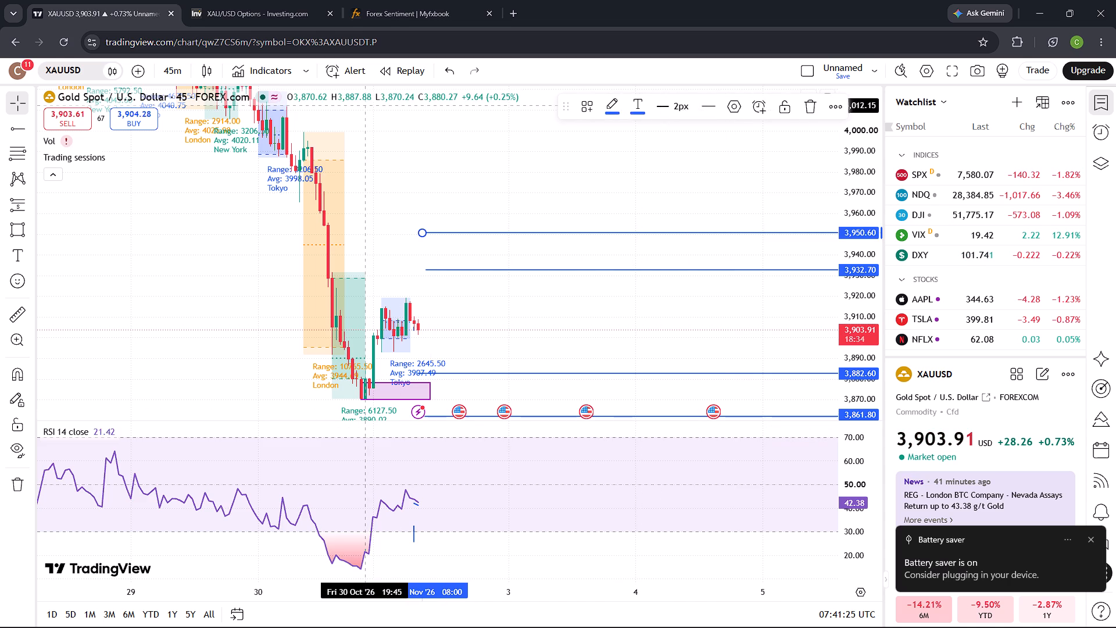
Add a third horizontal ray above the current price, starting at 08:45 on 2 November, and set its price to 3988.00.
click(3, 127)
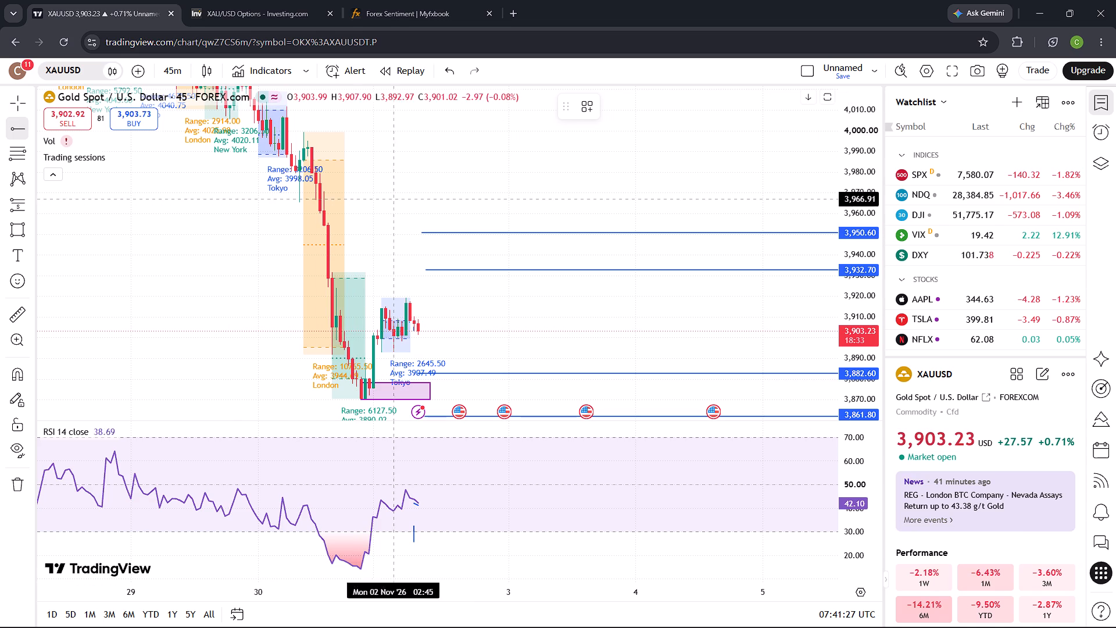
click(428, 183)
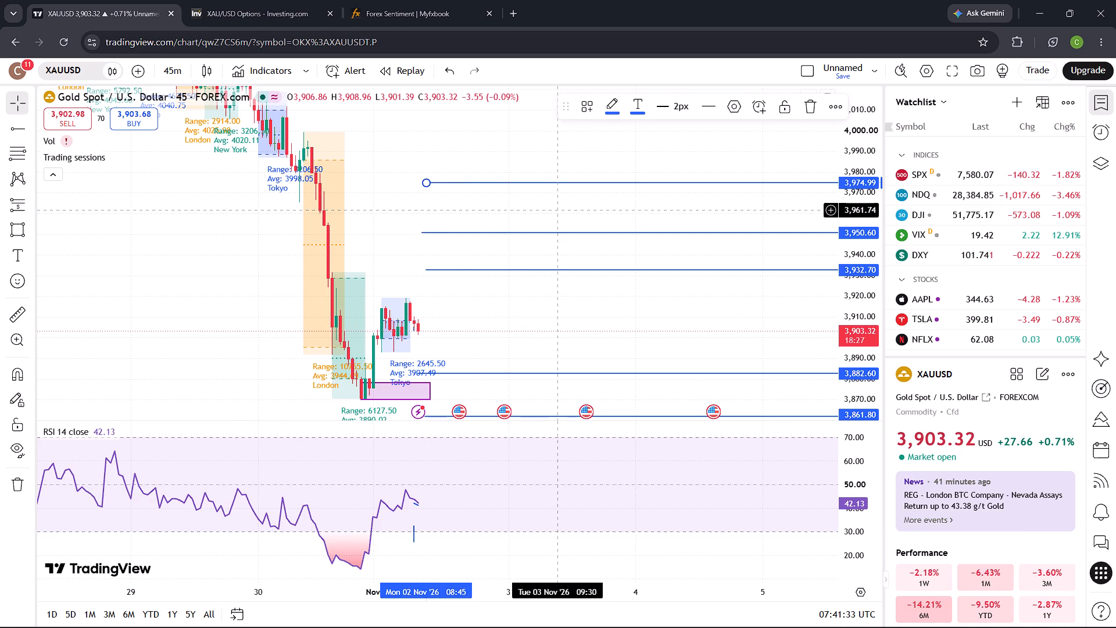
click(738, 109)
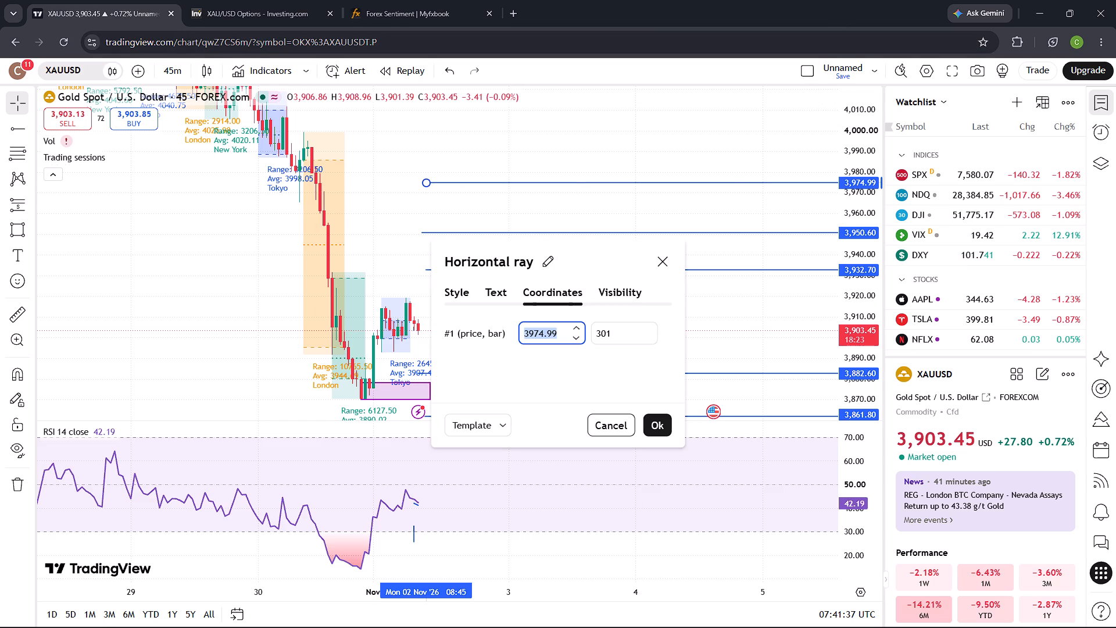
key(BackSpace)
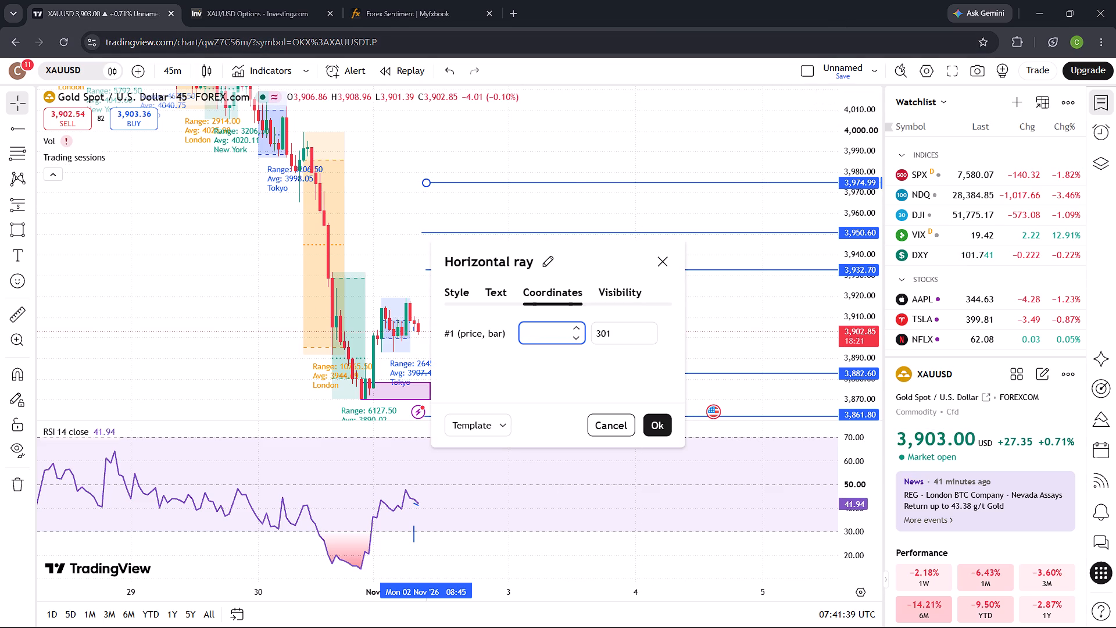
text(3988)
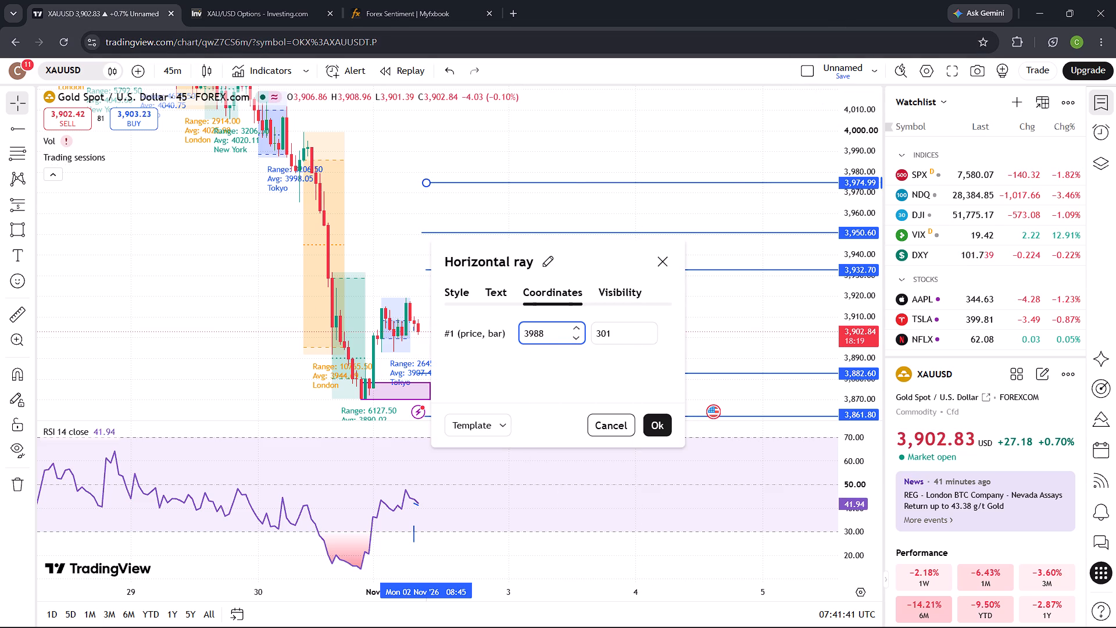
text(.0)
key(Return)
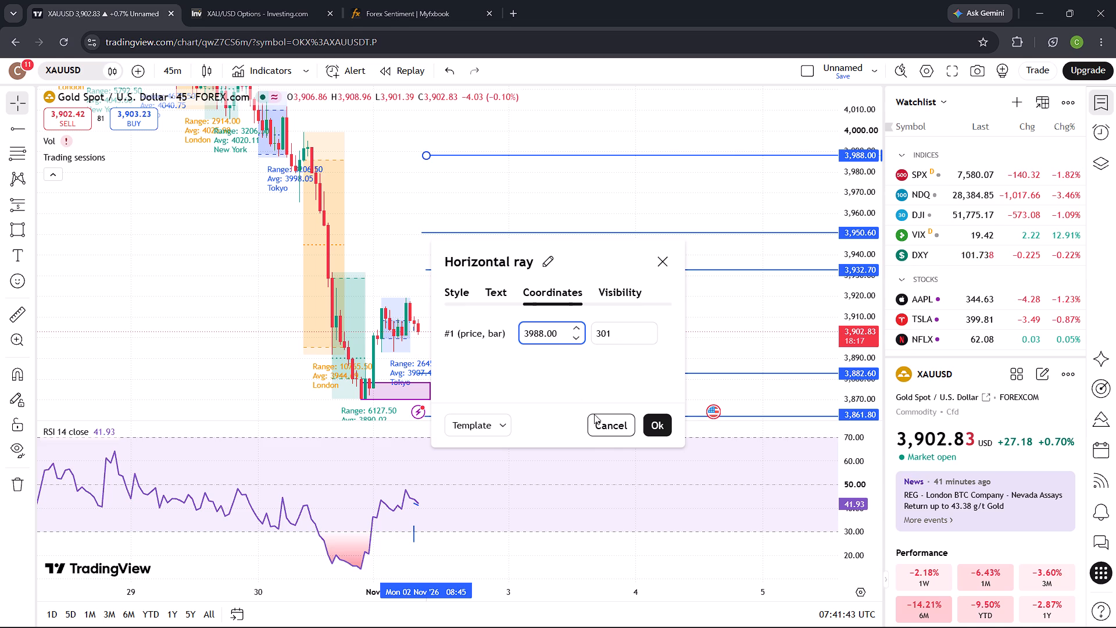
click(664, 427)
Review the marked horizontal levels above and below the current gold price together on the 45-minute chart.
drag(559, 307, 599, 286)
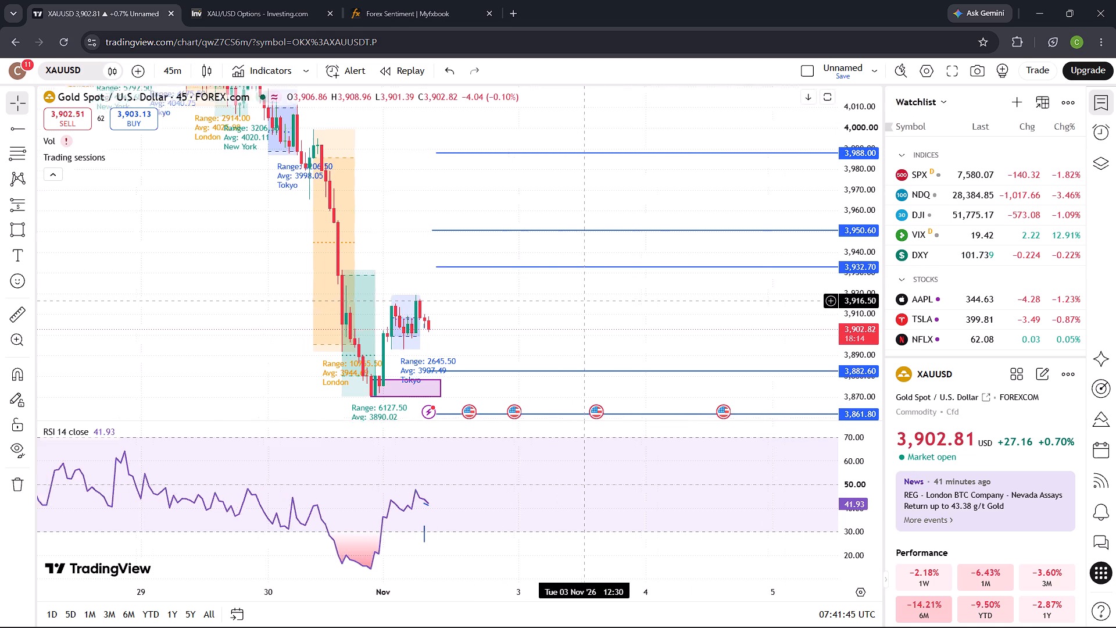
drag(599, 286, 609, 238)
drag(573, 249, 495, 220)
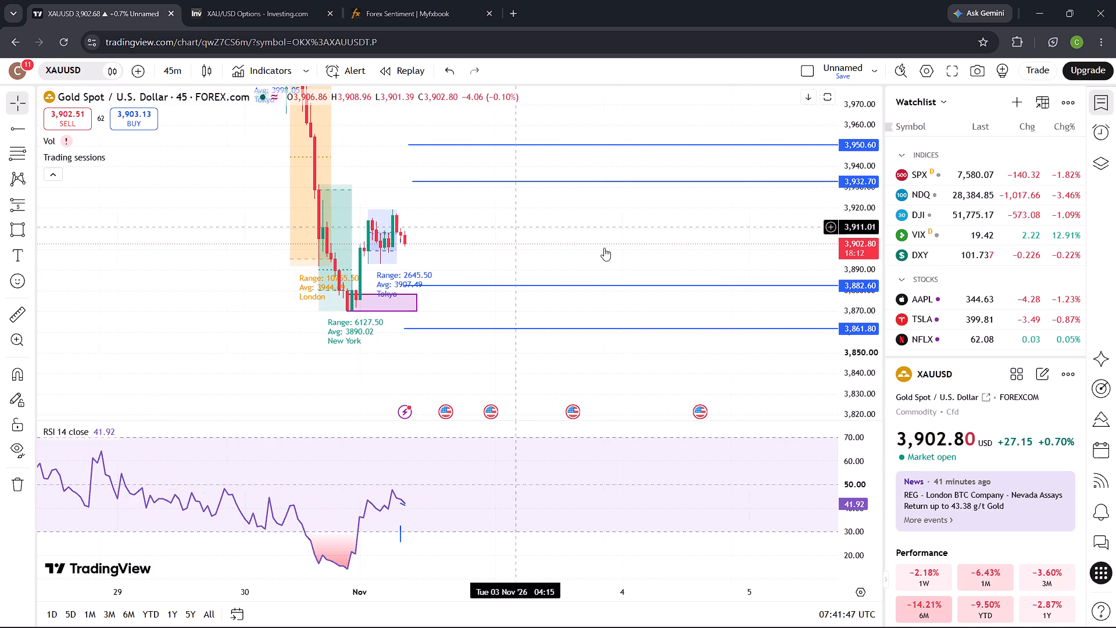
drag(862, 222, 863, 300)
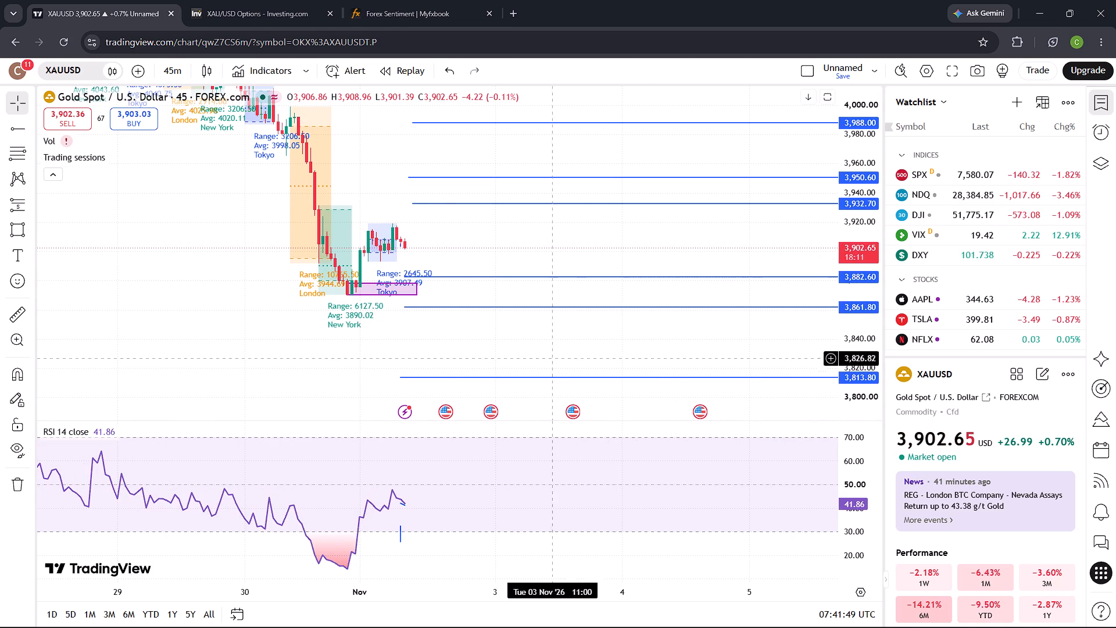
drag(402, 367, 360, 361)
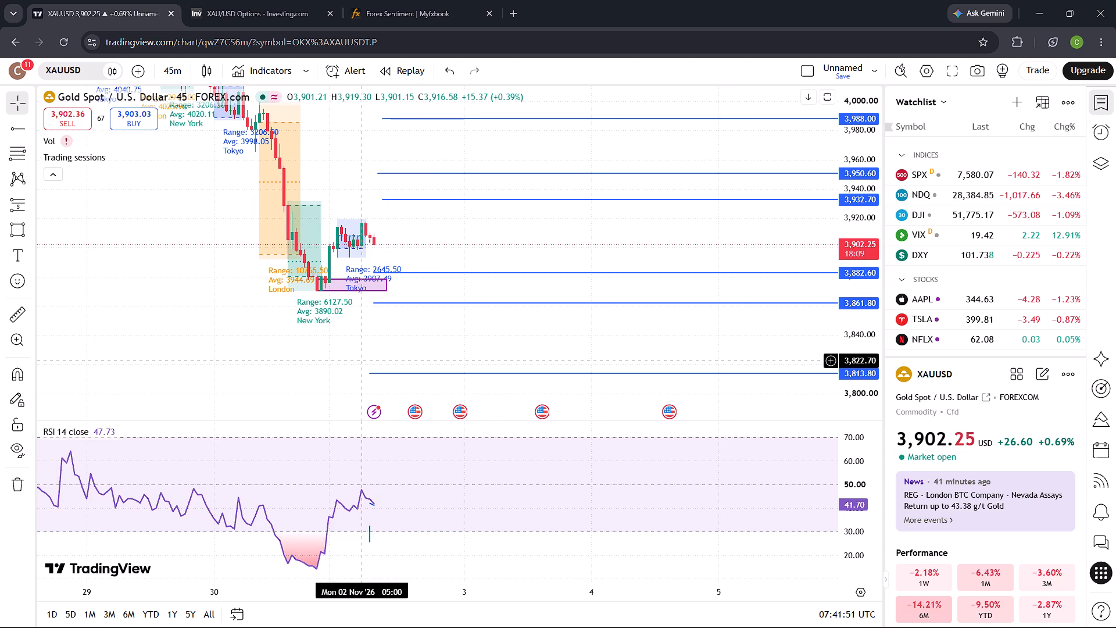
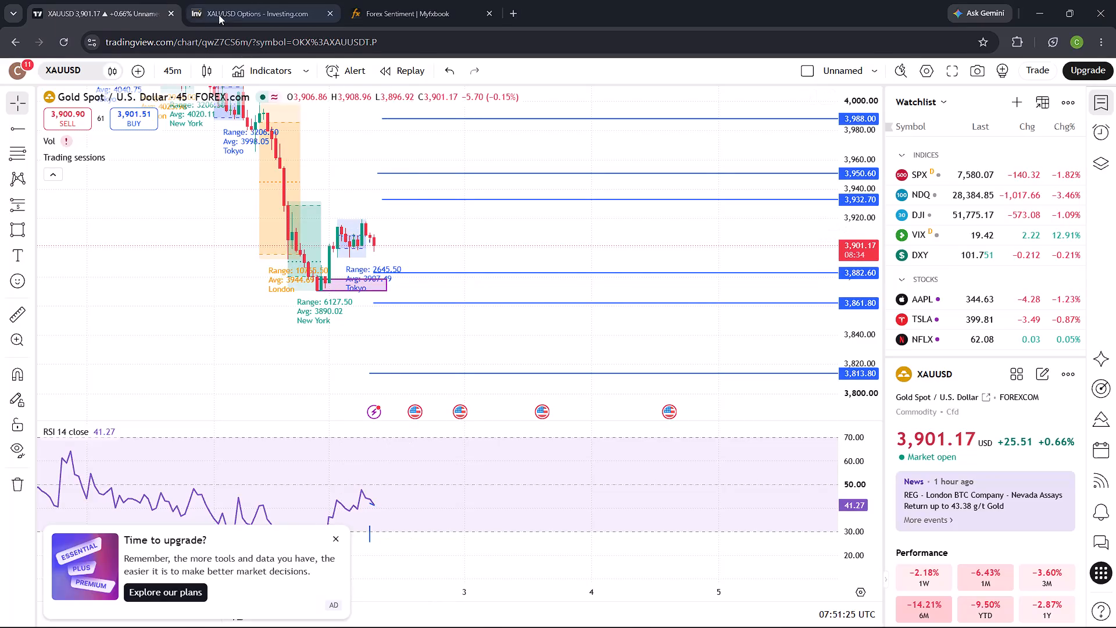
Return to the XAU/USD options page on Investing.com to review the overnight put and call strikes.
click(221, 15)
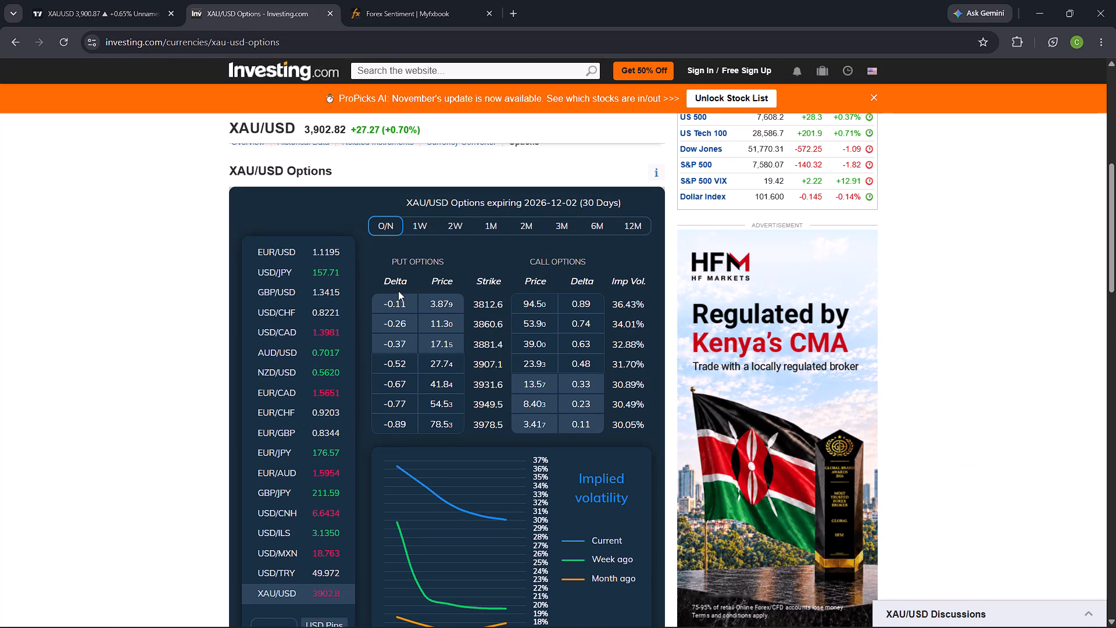
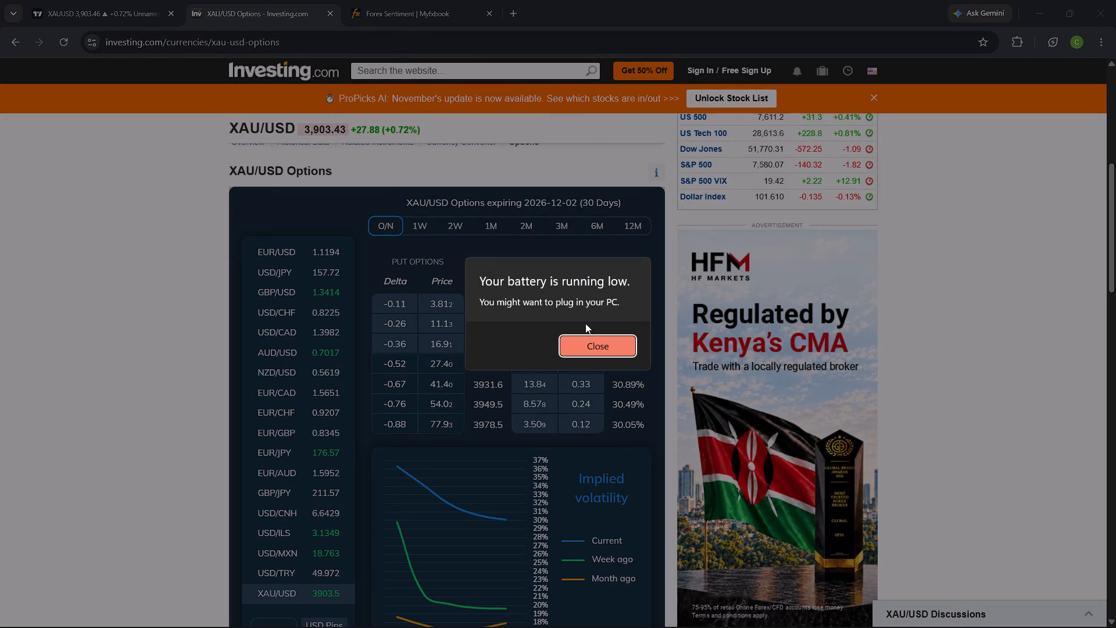
Dismiss the battery notice and switch to the TradingView XAU/USD chart to check price against the marked strike levels.
click(584, 352)
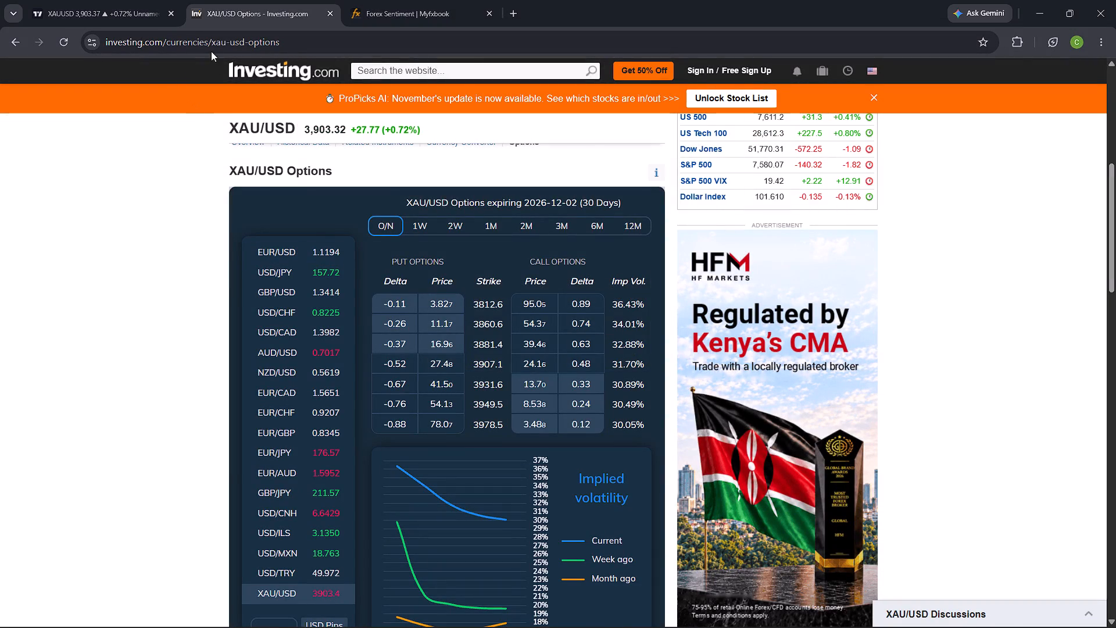
click(124, 10)
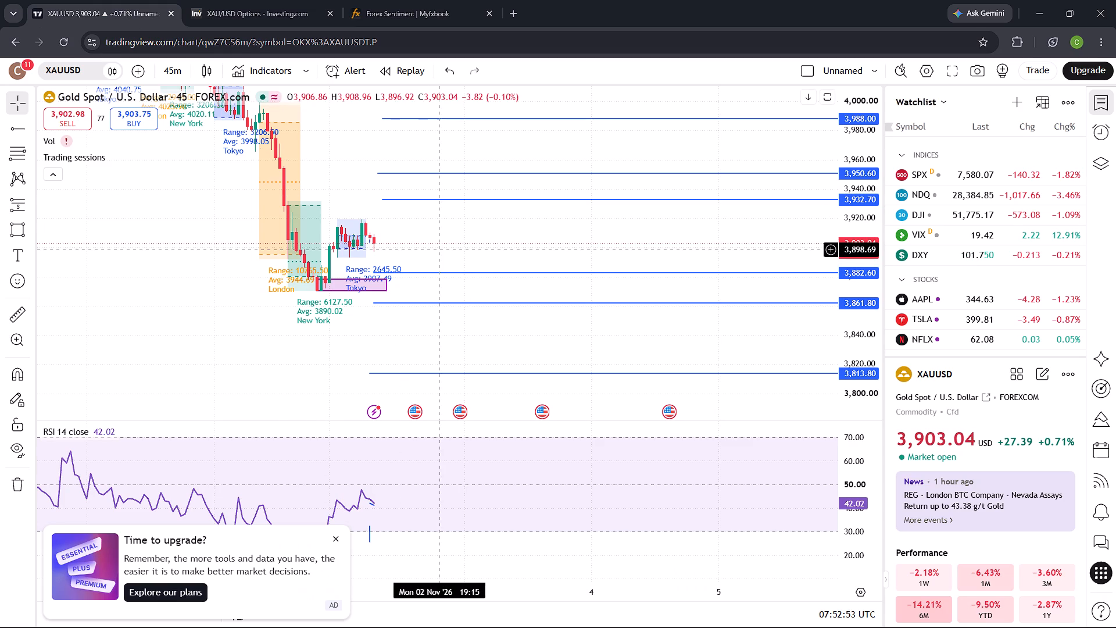
drag(459, 245, 512, 241)
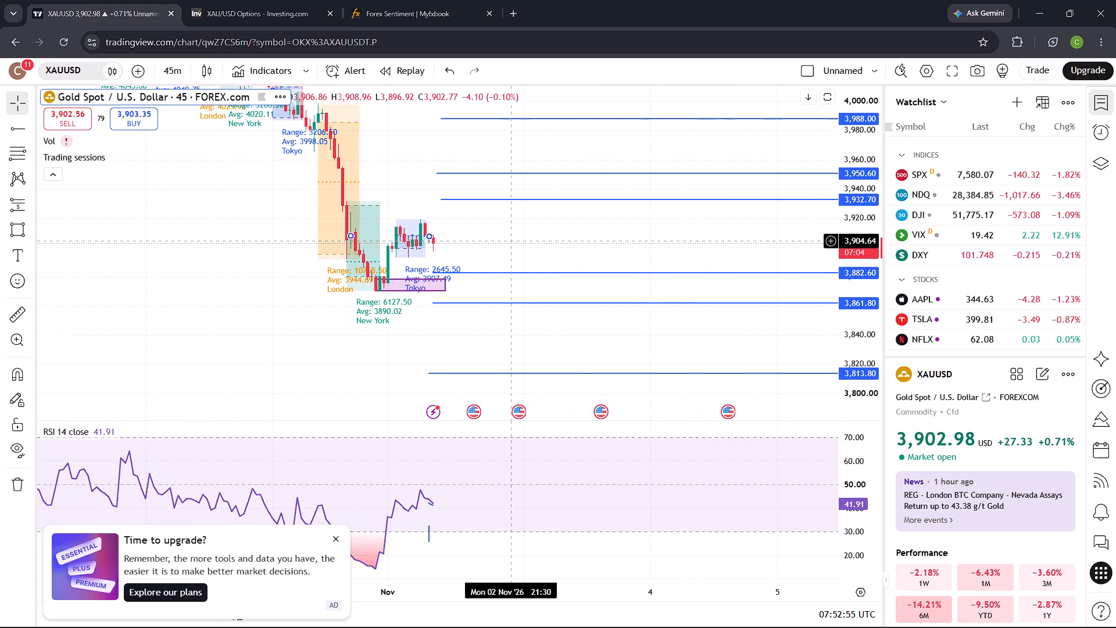
drag(512, 241, 513, 241)
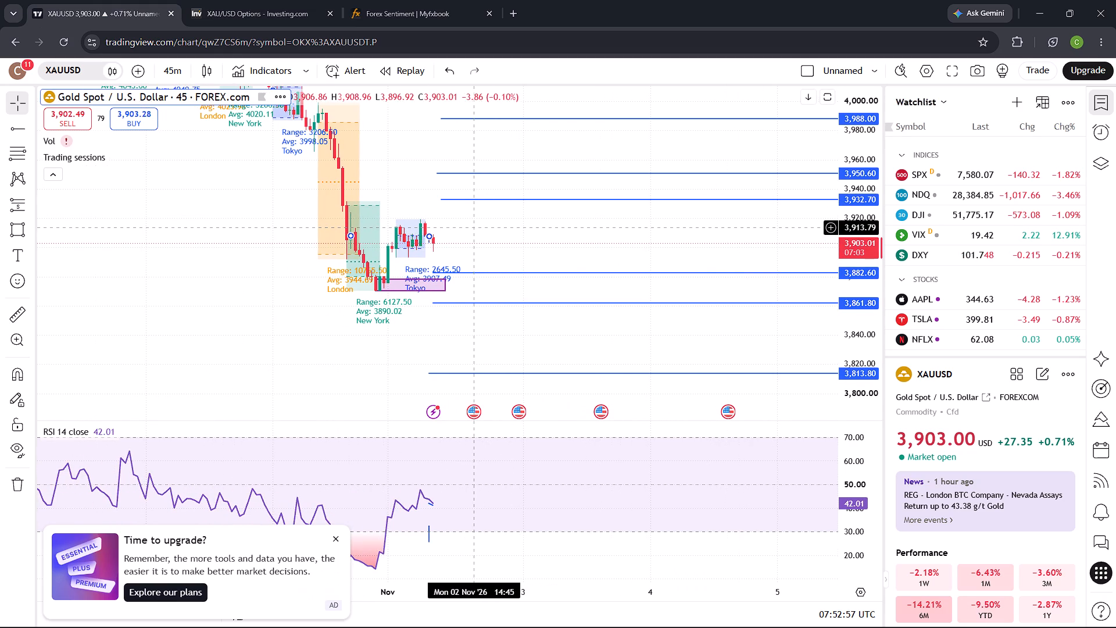
drag(472, 227, 491, 234)
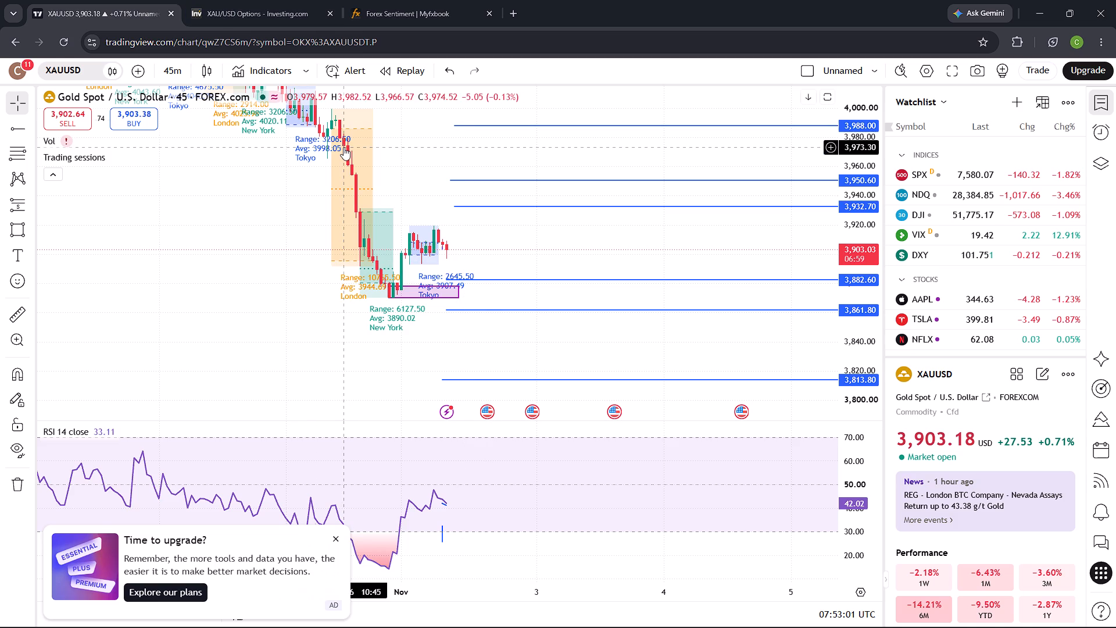
Switch the gold chart to the 5-minute timeframe and examine price around the Tokyo session range and the purple support zone.
click(166, 77)
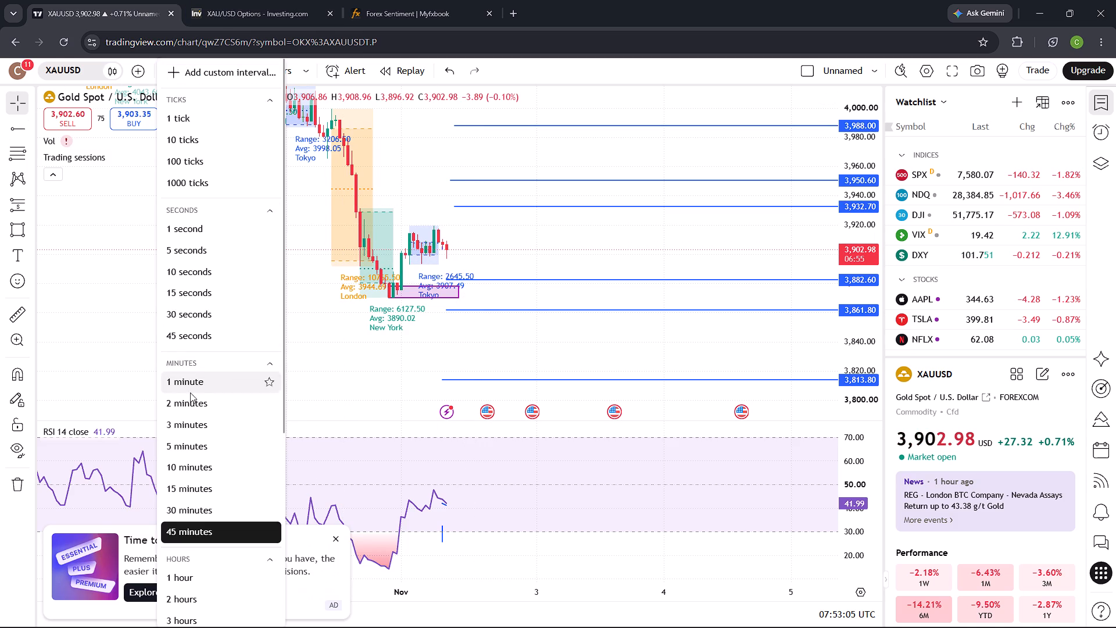
click(176, 439)
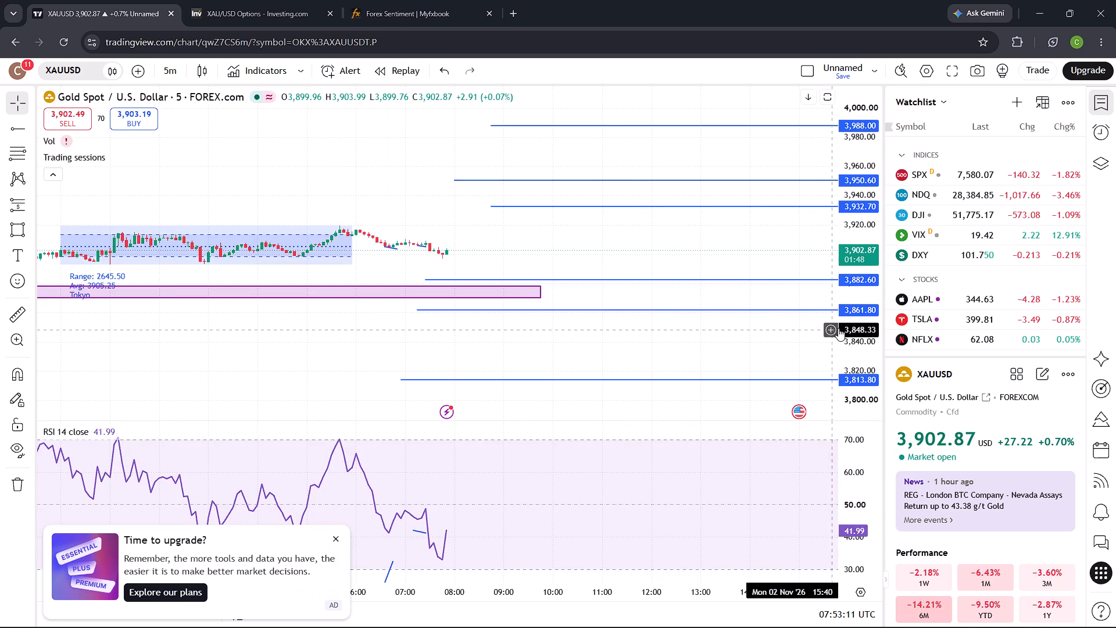
drag(853, 334, 884, 176)
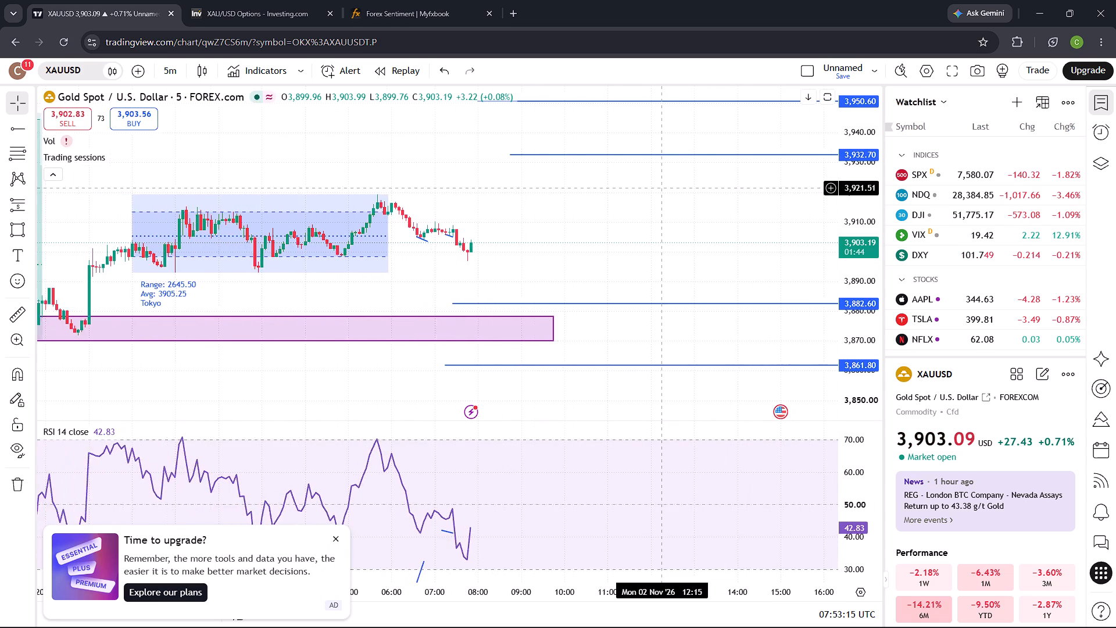
drag(595, 272, 605, 249)
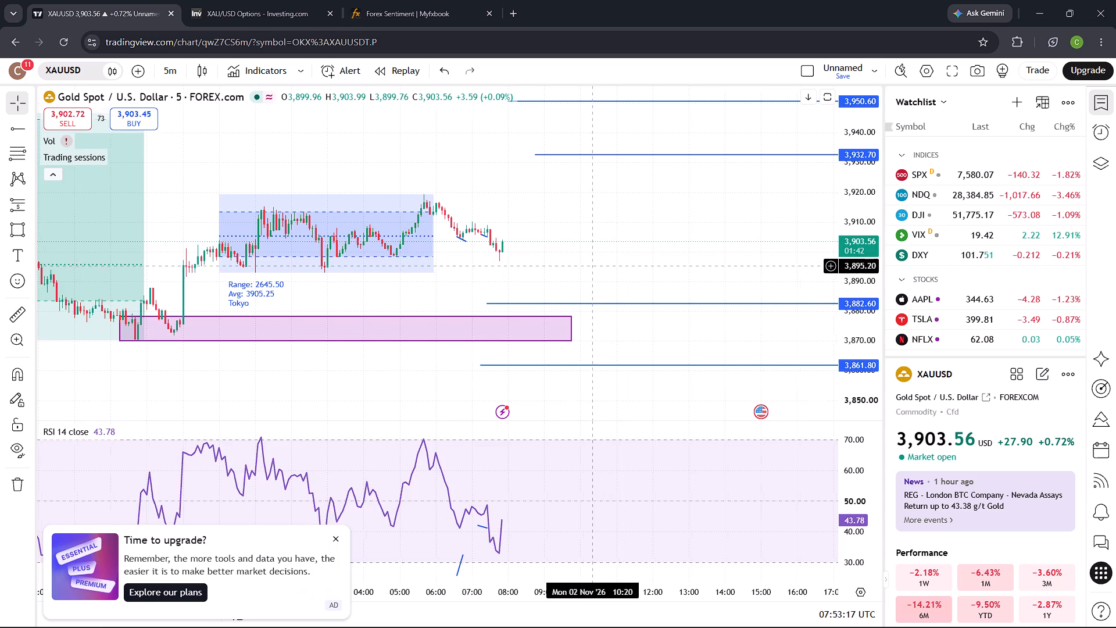
drag(605, 249, 629, 228)
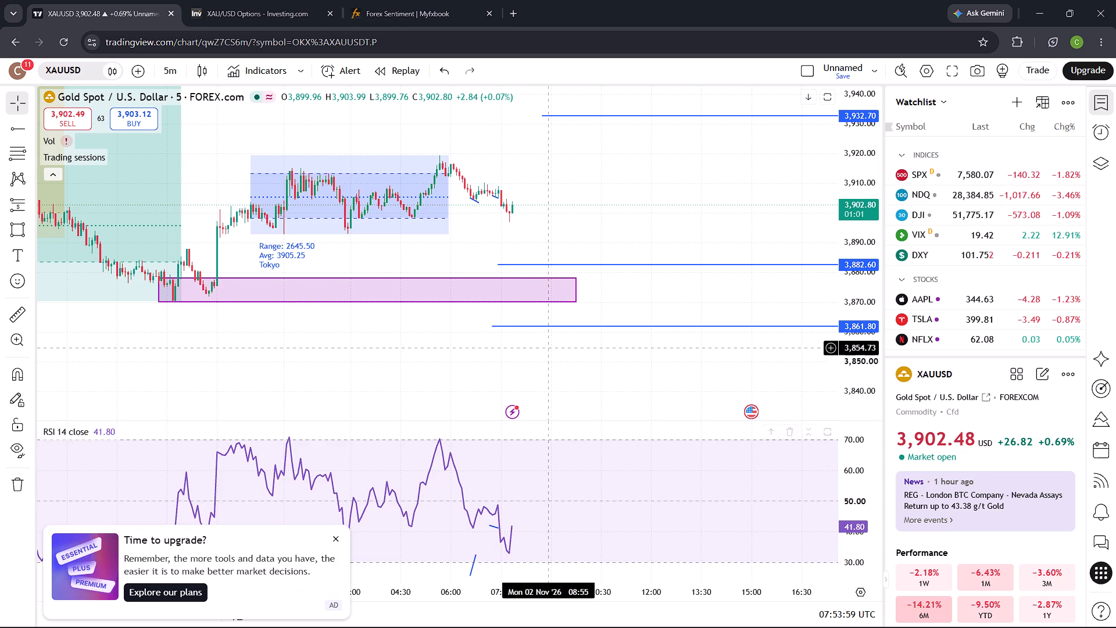
Reduce the height of the RSI pane to give the price chart more room.
drag(534, 420, 581, 333)
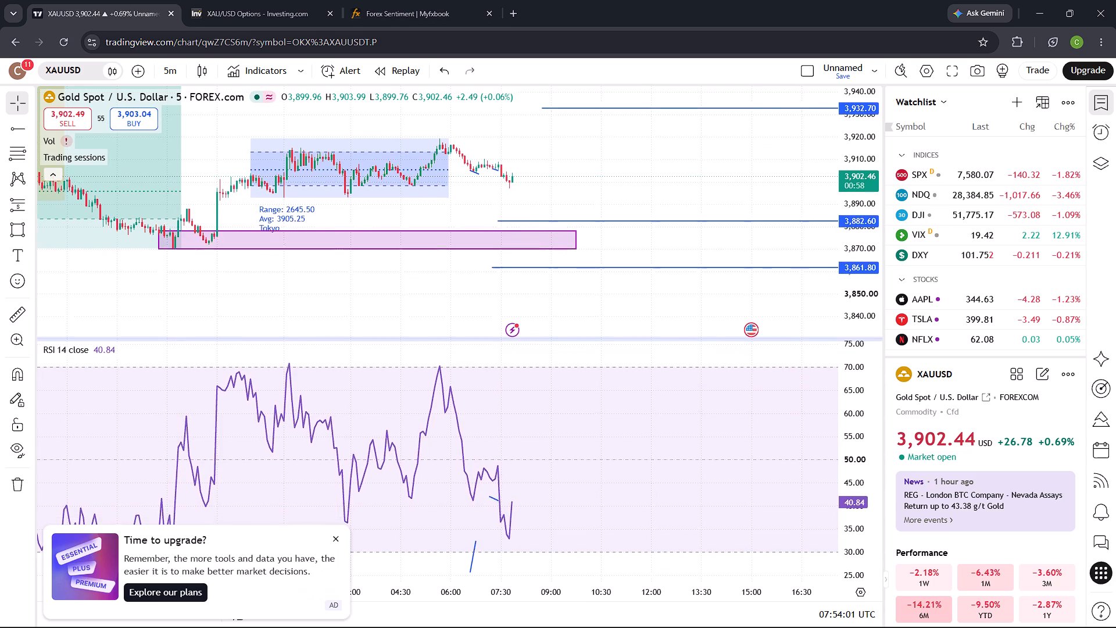
drag(581, 333, 606, 404)
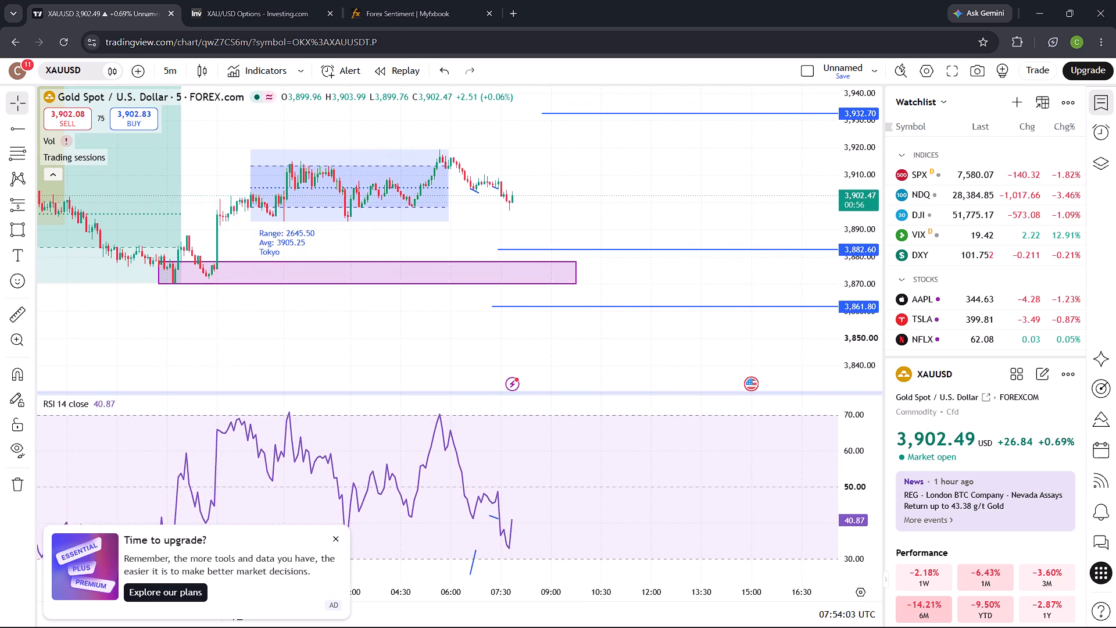
drag(606, 404, 606, 436)
drag(601, 436, 608, 468)
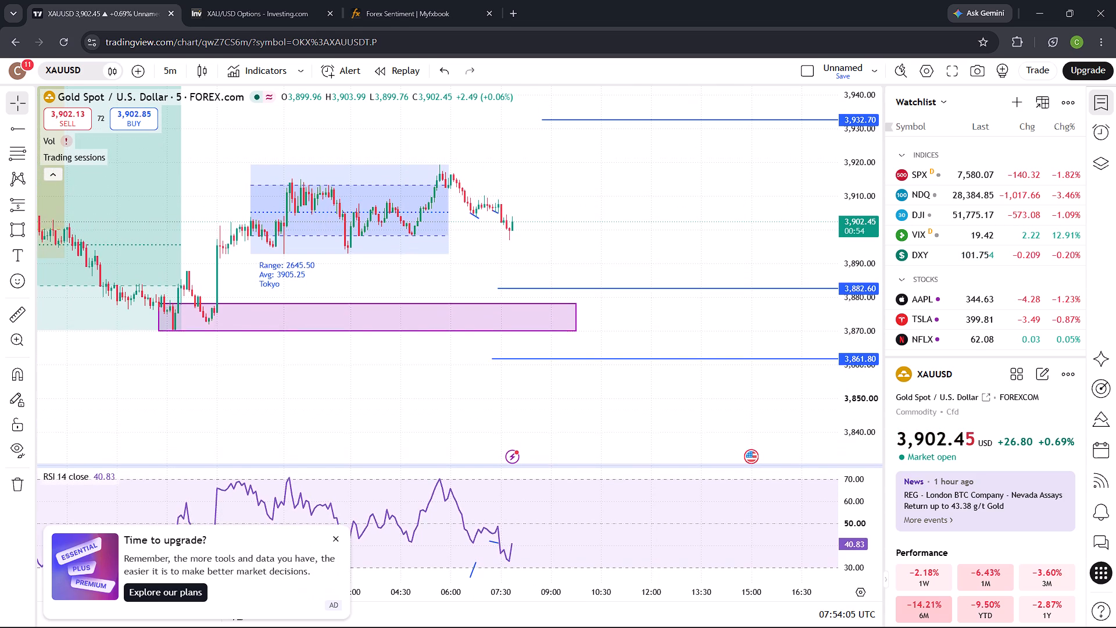
drag(608, 468, 613, 489)
Examine the 5-minute price action back through the previous New York, London and Tokyo sessions.
drag(380, 388, 556, 389)
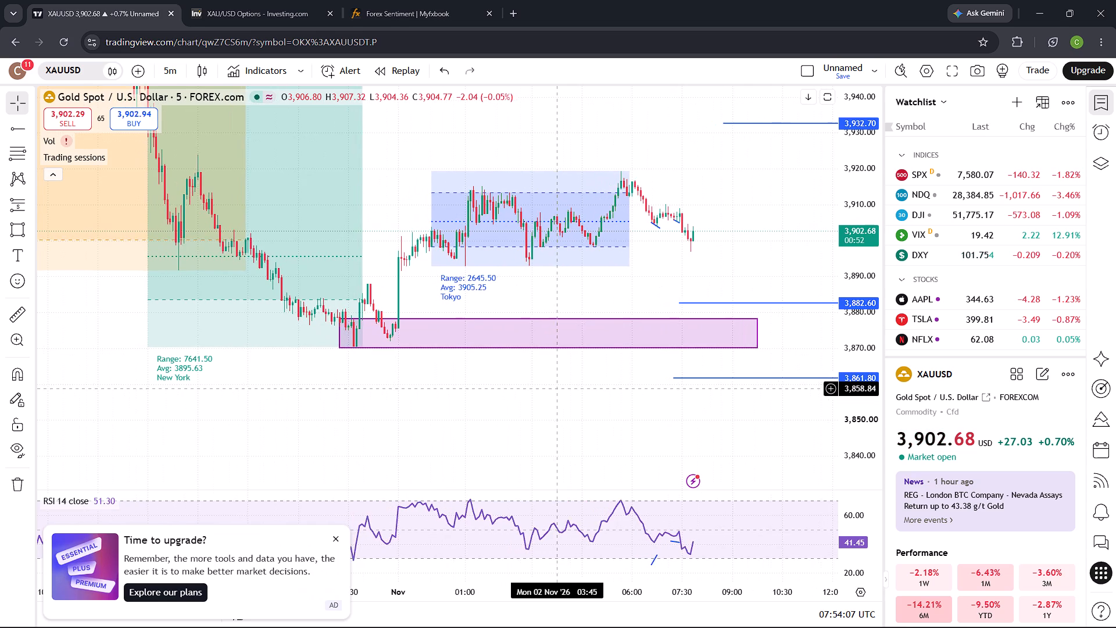
drag(556, 389, 545, 393)
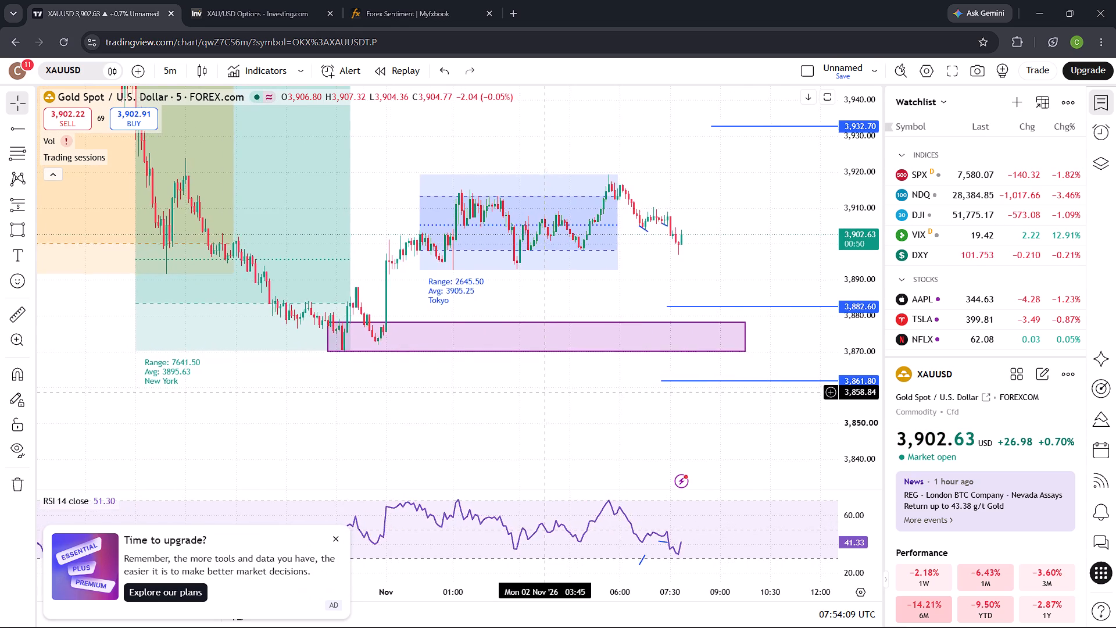
drag(545, 393, 649, 418)
drag(333, 398, 662, 431)
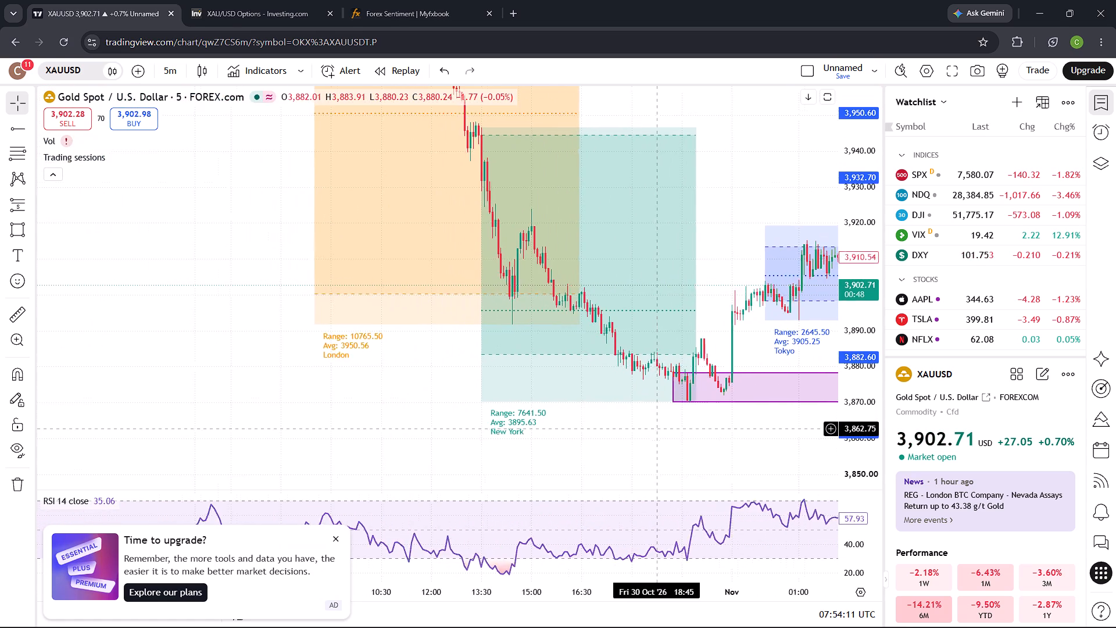
drag(662, 431, 664, 431)
drag(842, 229, 853, 324)
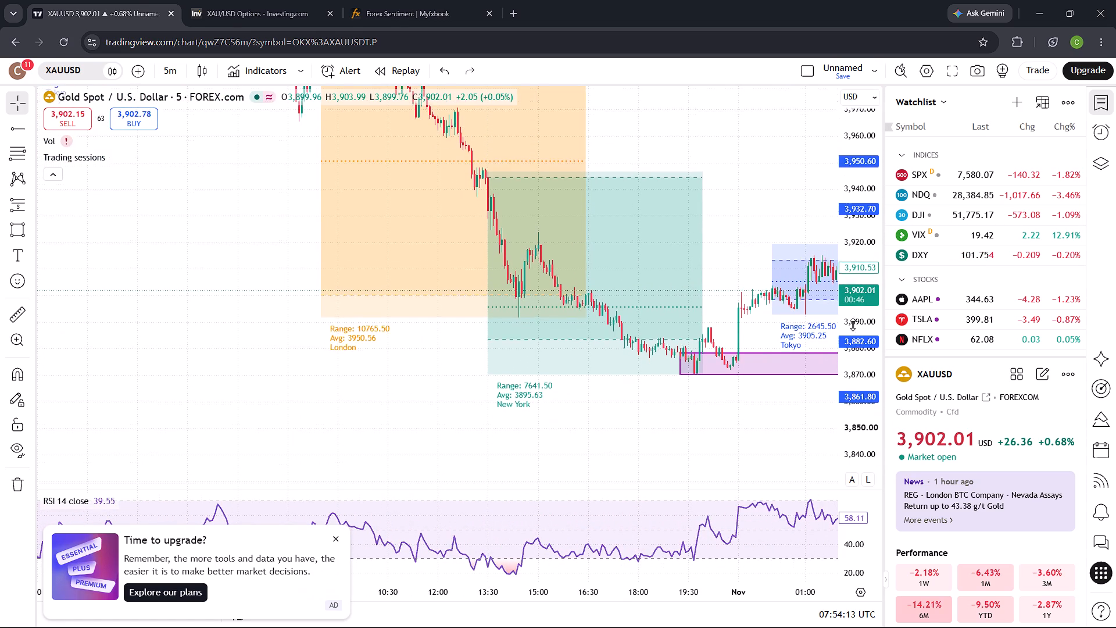
drag(853, 324, 850, 326)
drag(370, 358, 553, 504)
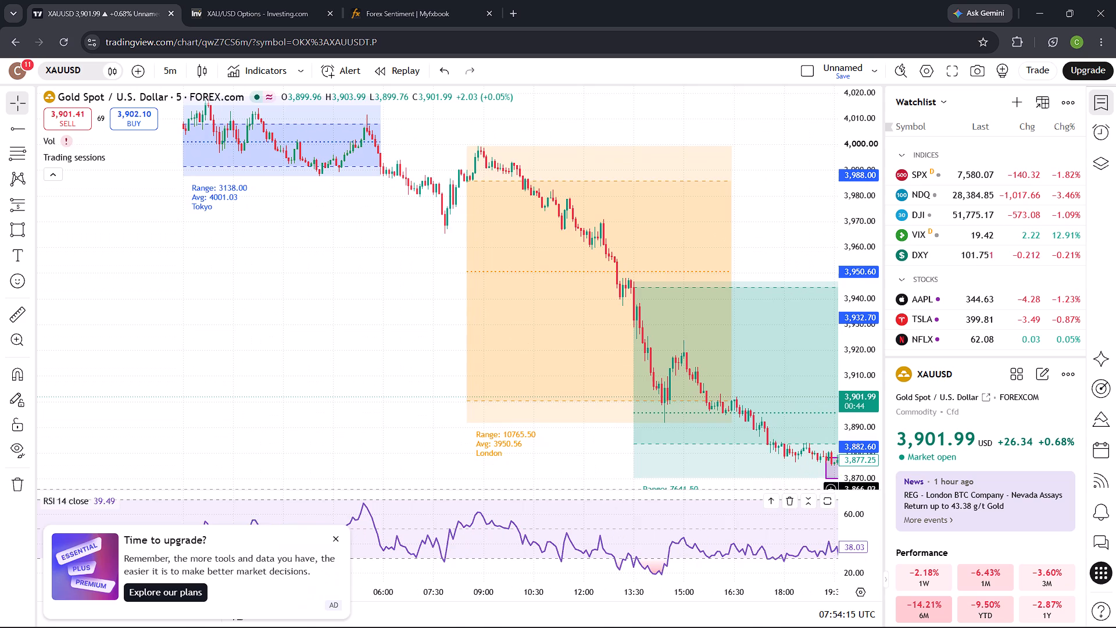
drag(553, 504, 553, 504)
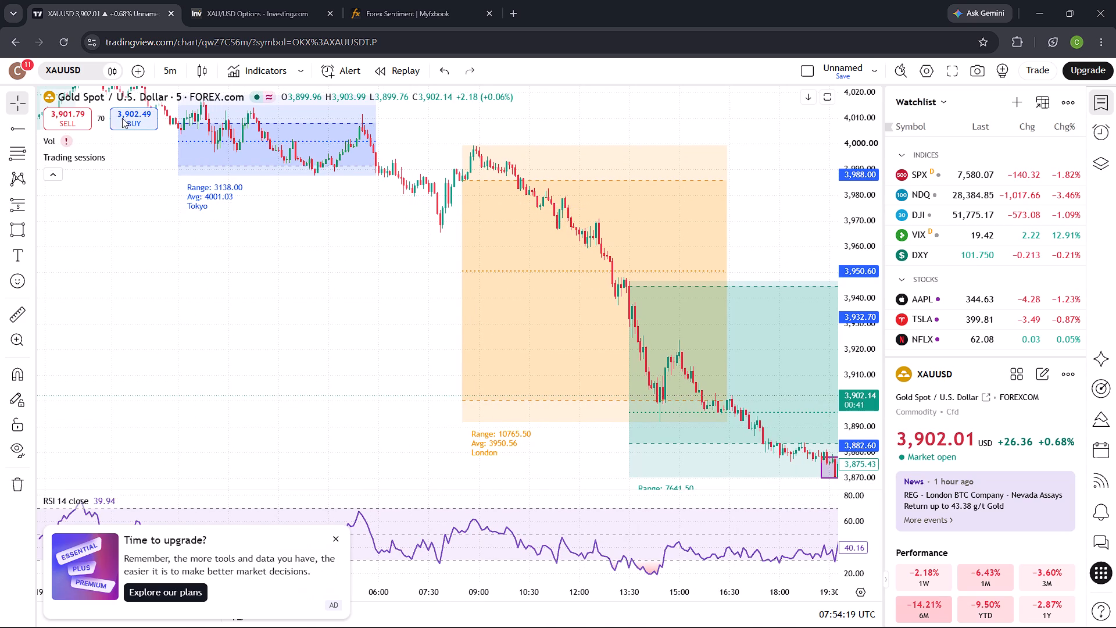
Switch the chart to the 30-minute timeframe and review the decline from late October down to the marked strike levels.
click(171, 77)
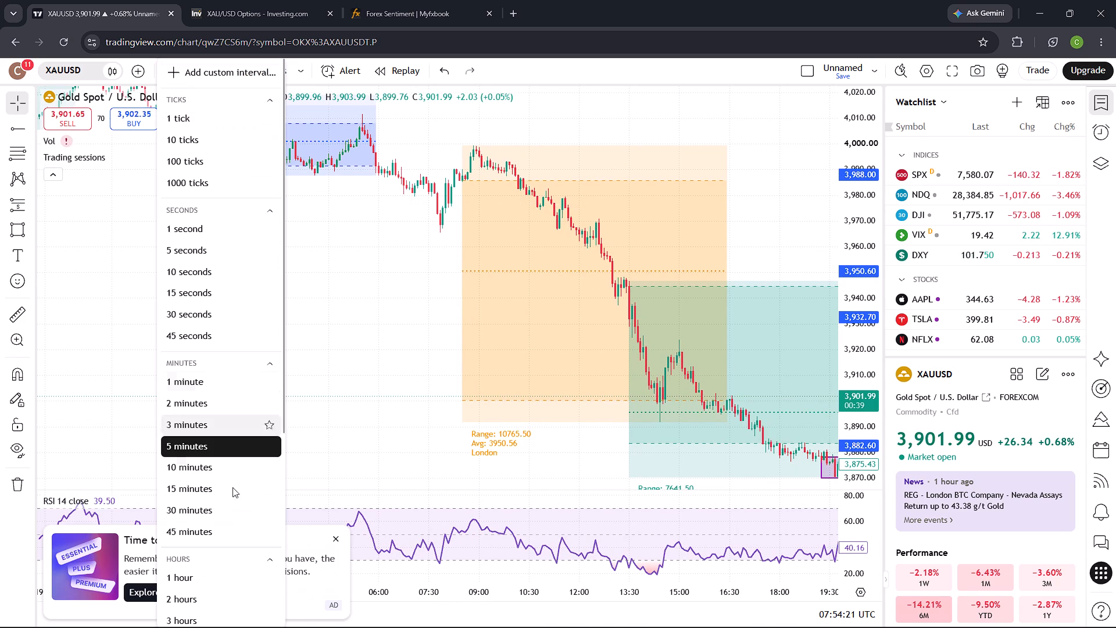
click(205, 515)
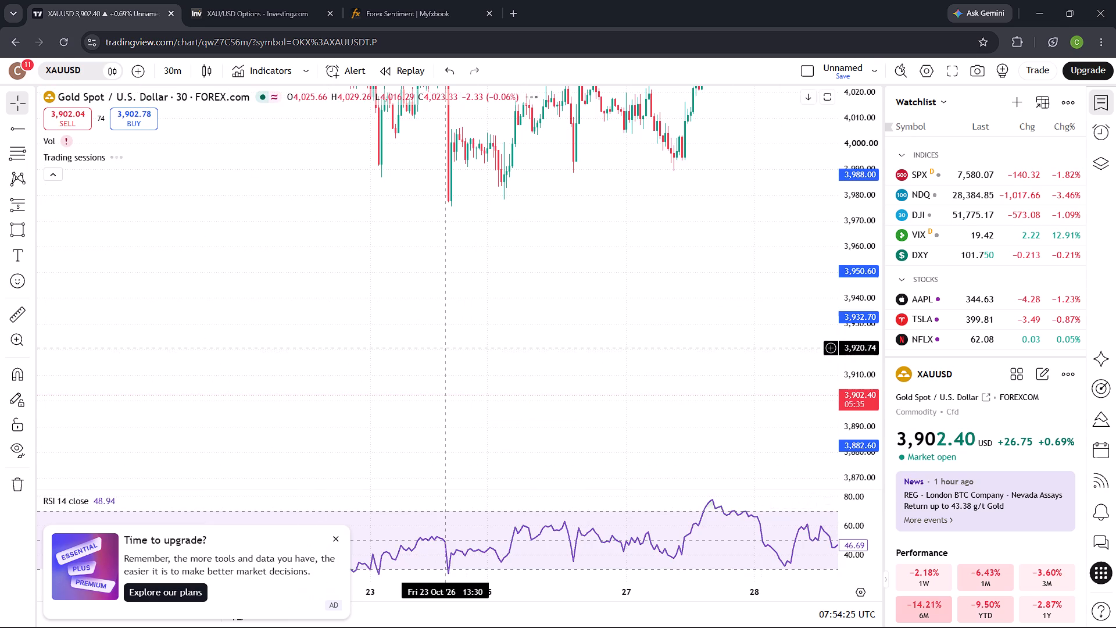
drag(446, 348, 359, 524)
drag(640, 356, 369, 392)
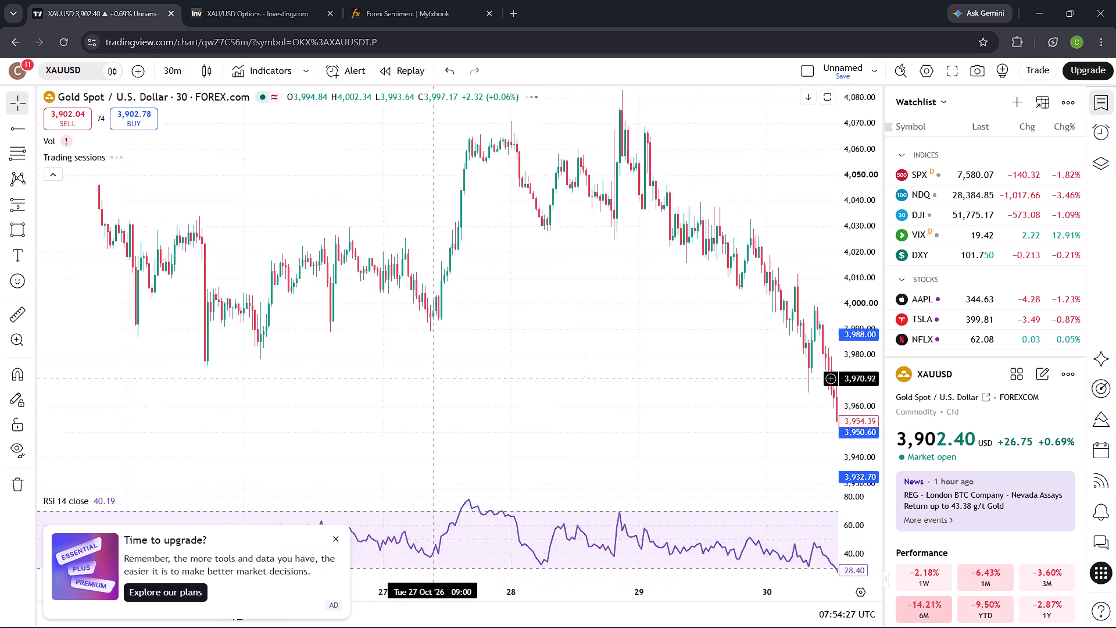
drag(369, 392, 242, 433)
drag(513, 387, 410, 310)
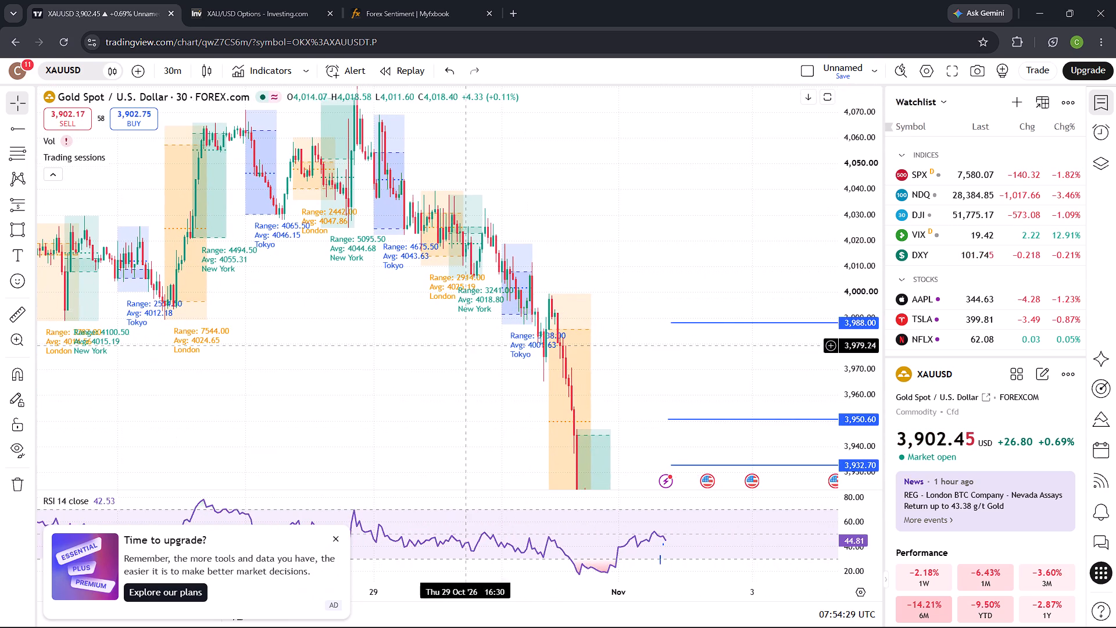
drag(477, 406, 371, 254)
drag(391, 297, 392, 298)
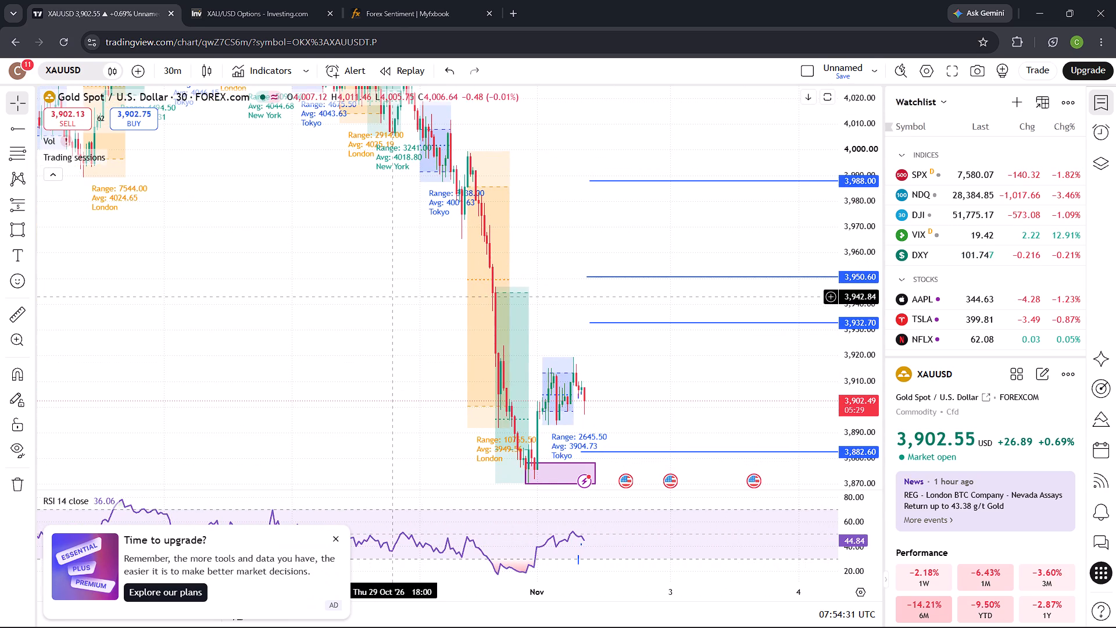
drag(392, 298, 398, 308)
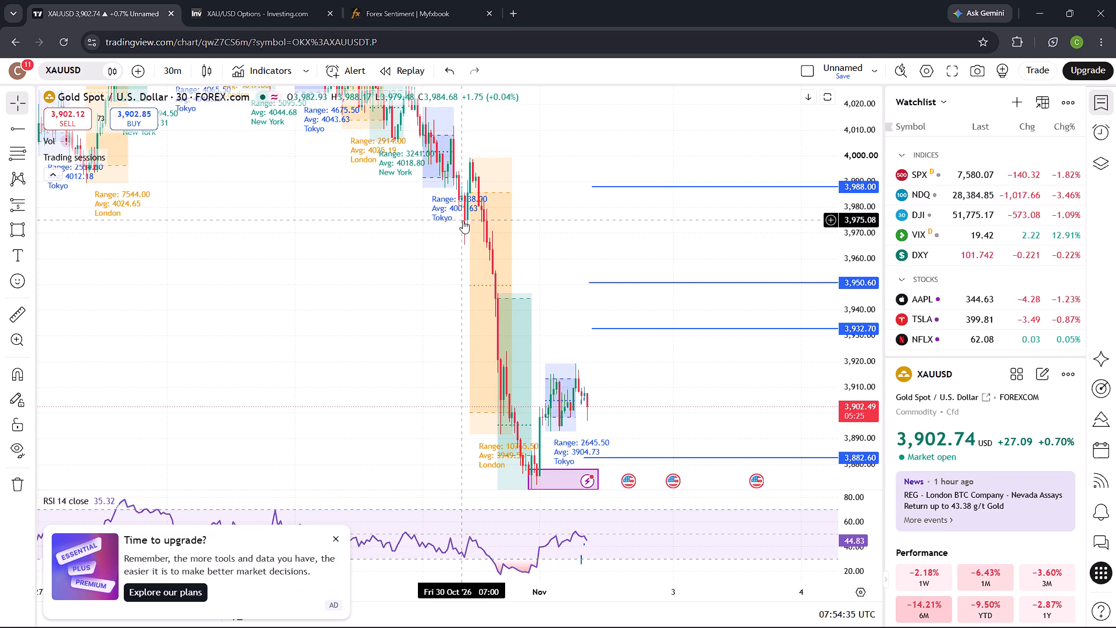
drag(468, 226, 443, 291)
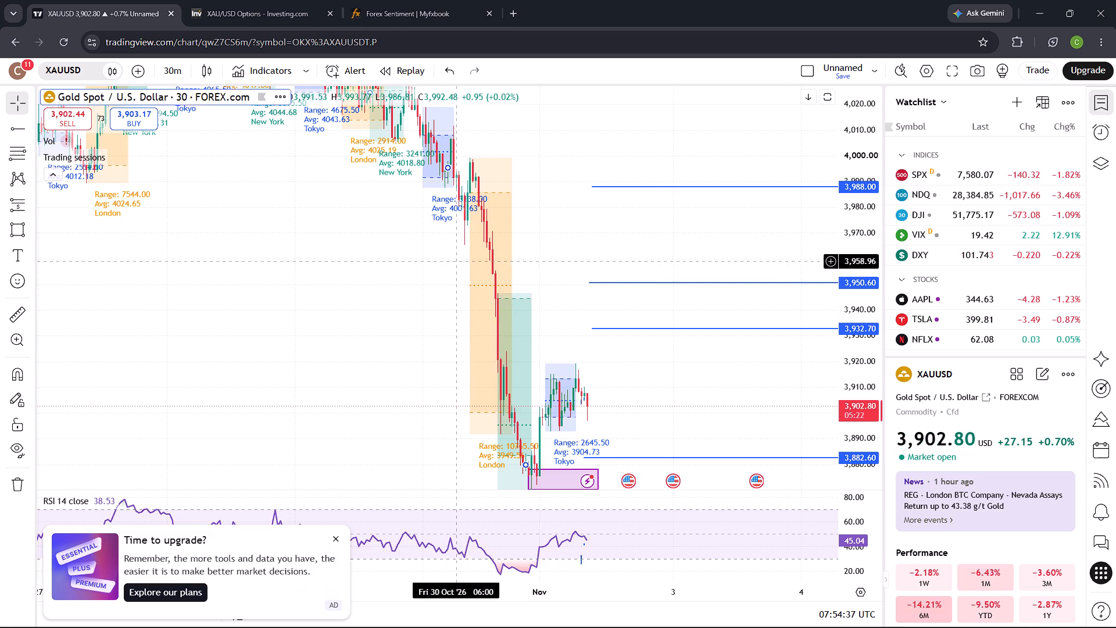
drag(443, 291, 443, 292)
drag(557, 298, 484, 137)
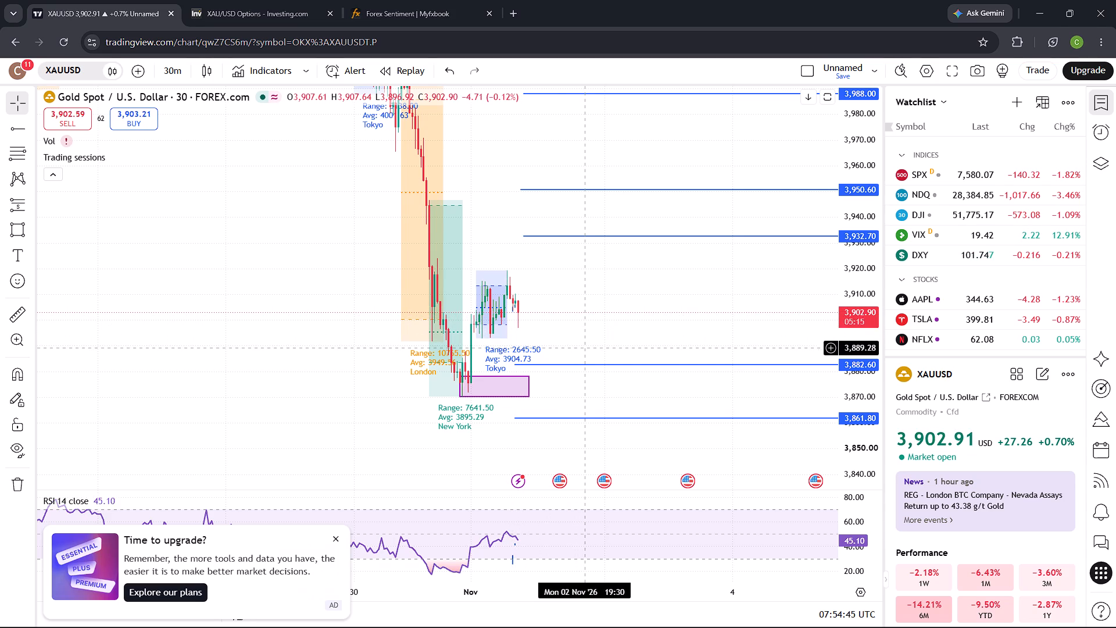
drag(869, 250, 884, 377)
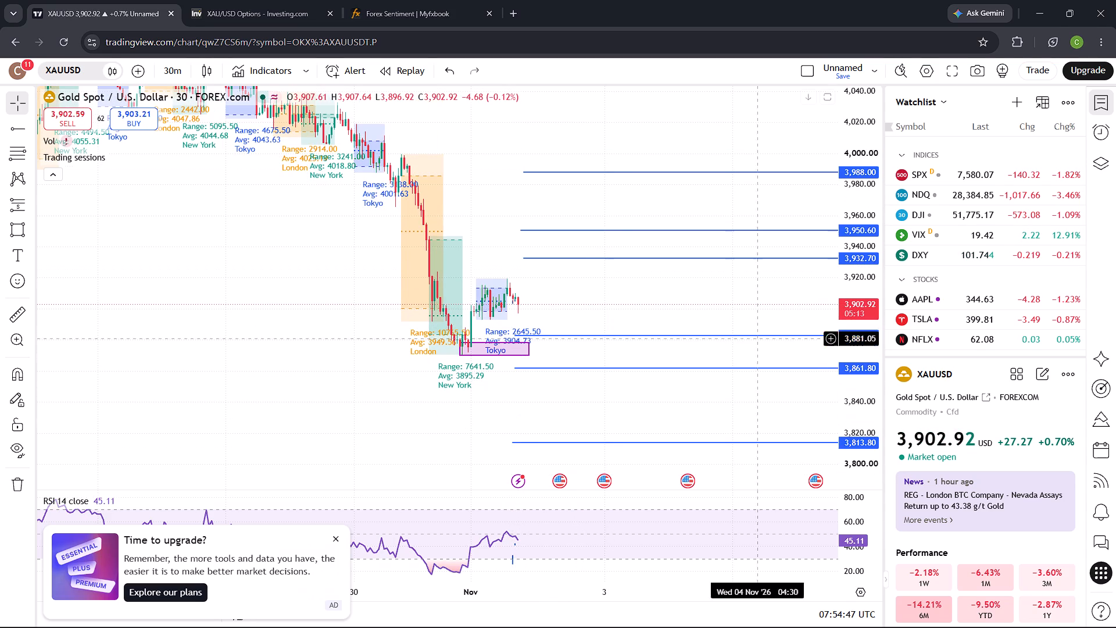